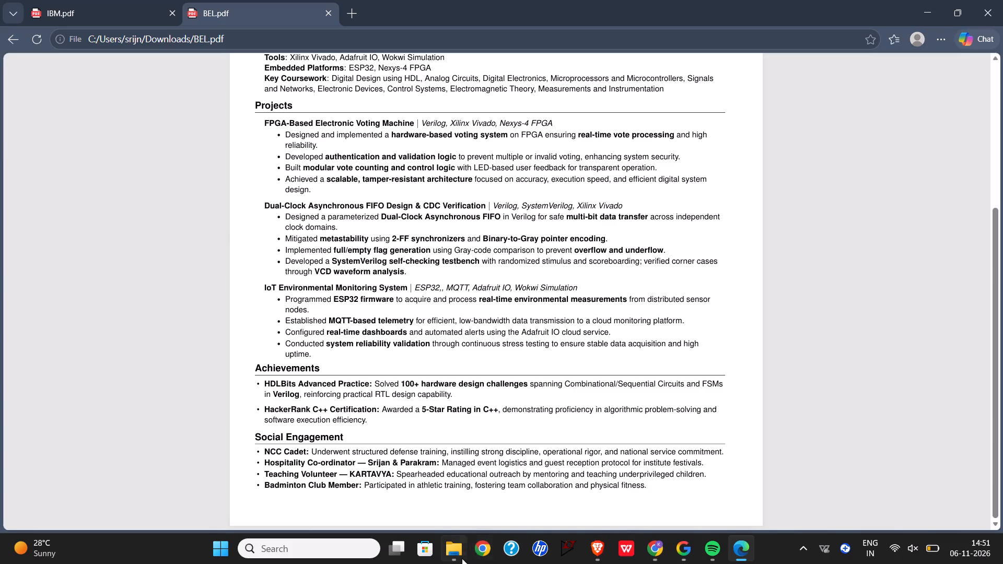
Launch Google Chrome, leaving the BEL.pdf résumé open in Microsoft Edge.
{"action": "left_click", "coordinate": [480, 550]}
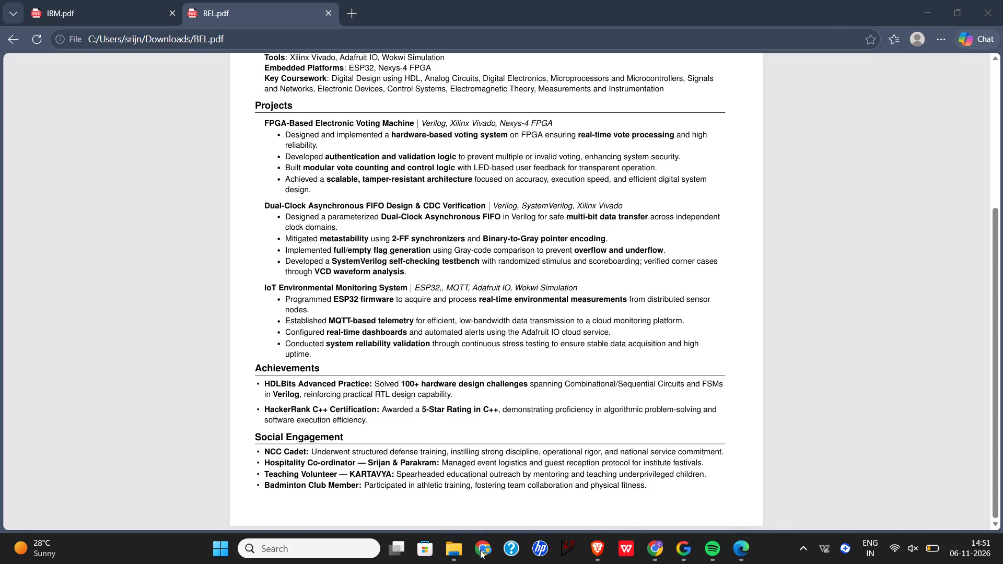
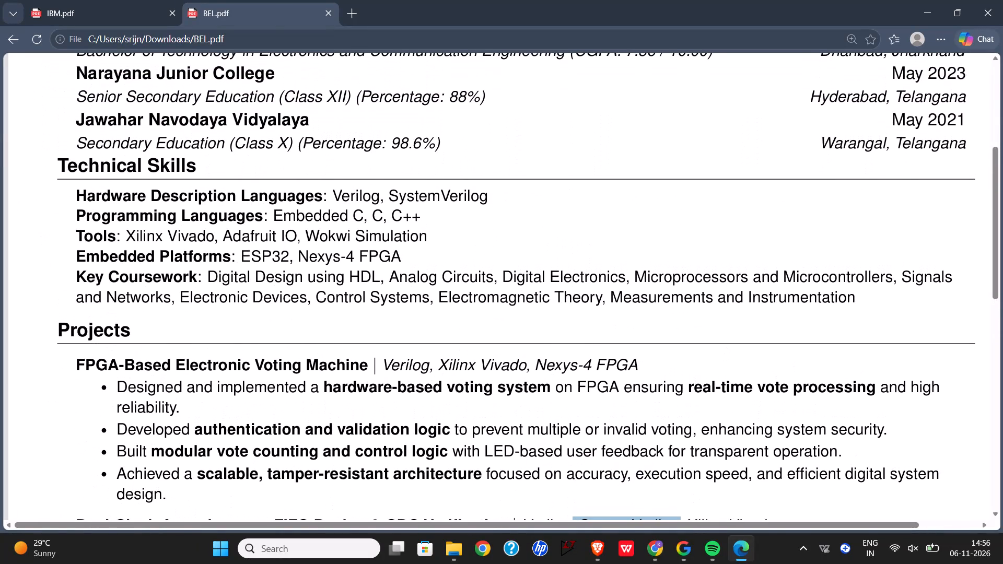
Look further down the BEL.pdf résumé's projects, and switch to the open IBM.pdf résumé.
{"action": "scroll", "coordinate": [706, 336], "scroll_direction": "down", "scroll_amount": 1}
{"action": "left_click", "coordinate": [42, 0]}
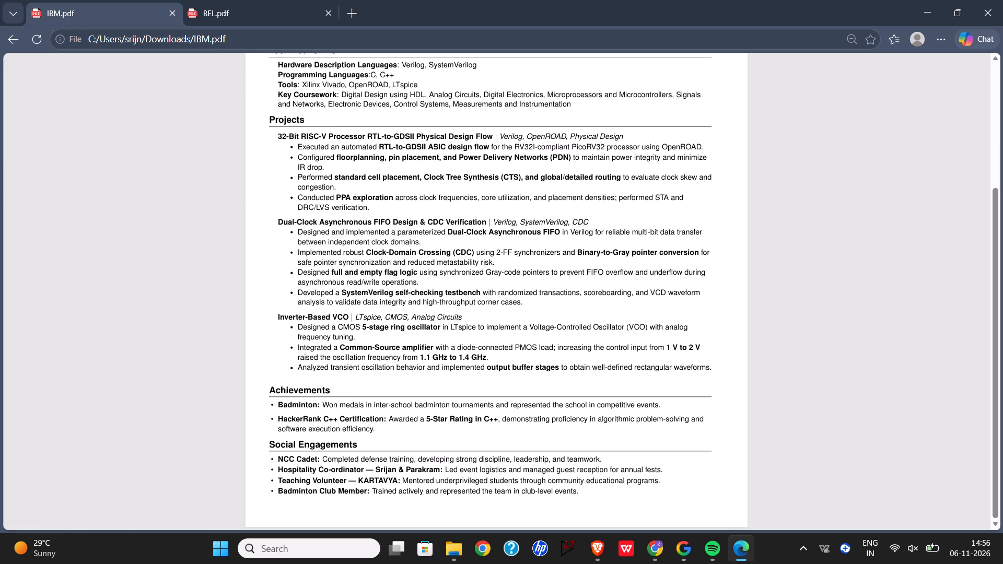
Read through the IBM.pdf résumé in Microsoft Edge, examining the technical skills, projects and achievements sections.
{"action": "scroll", "coordinate": [403, 324], "scroll_direction": "up", "scroll_amount": 1}
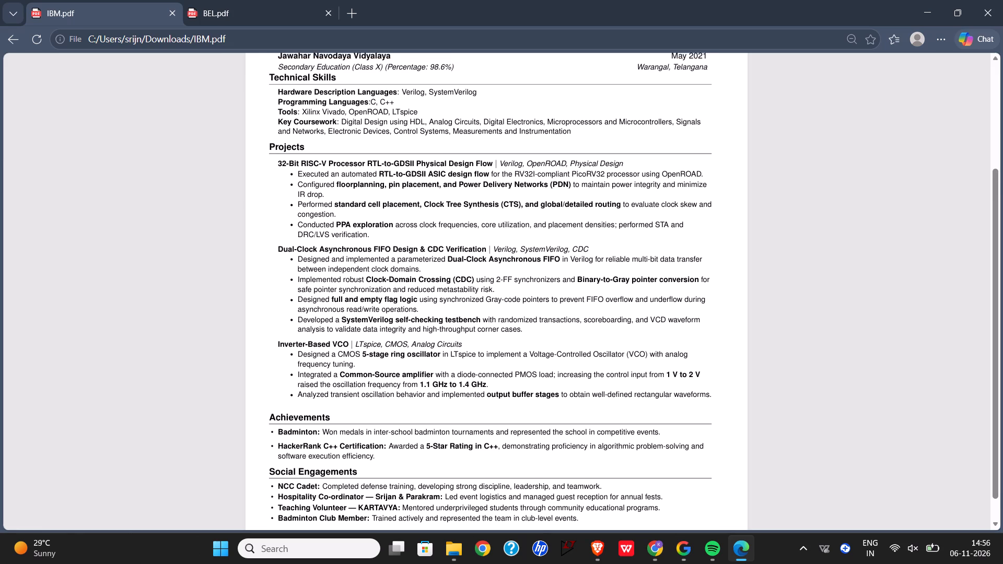
{"action": "scroll", "coordinate": [403, 324], "scroll_direction": "down", "scroll_amount": 2}
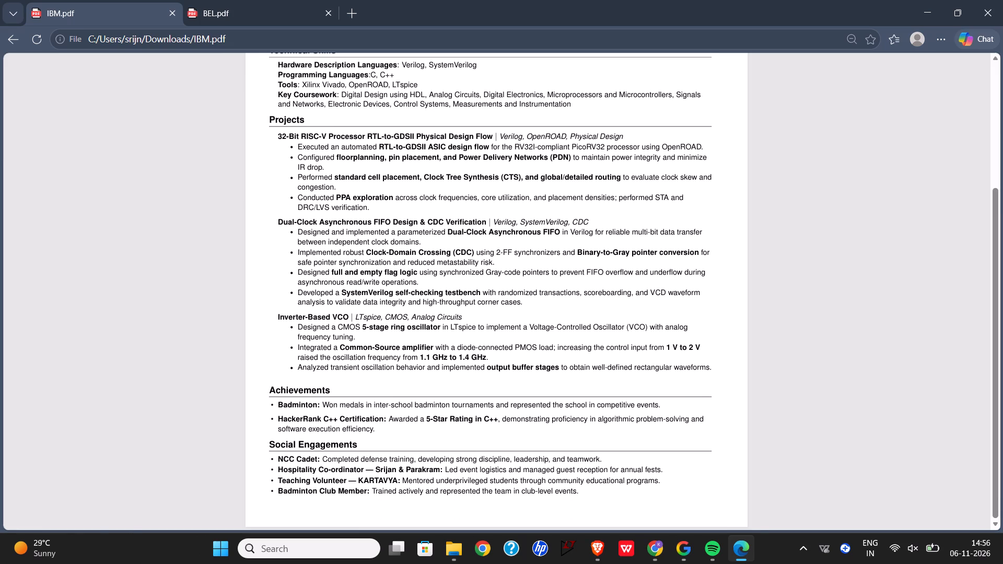
{"action": "scroll", "coordinate": [403, 324], "scroll_direction": "up", "scroll_amount": 3}
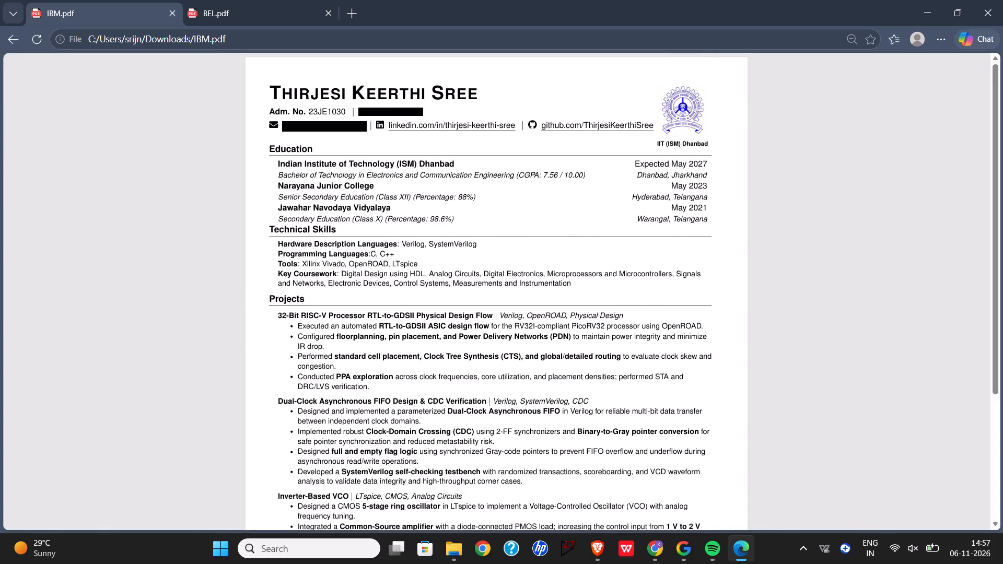
{"action": "scroll", "coordinate": [522, 339], "scroll_direction": "down", "scroll_amount": 1}
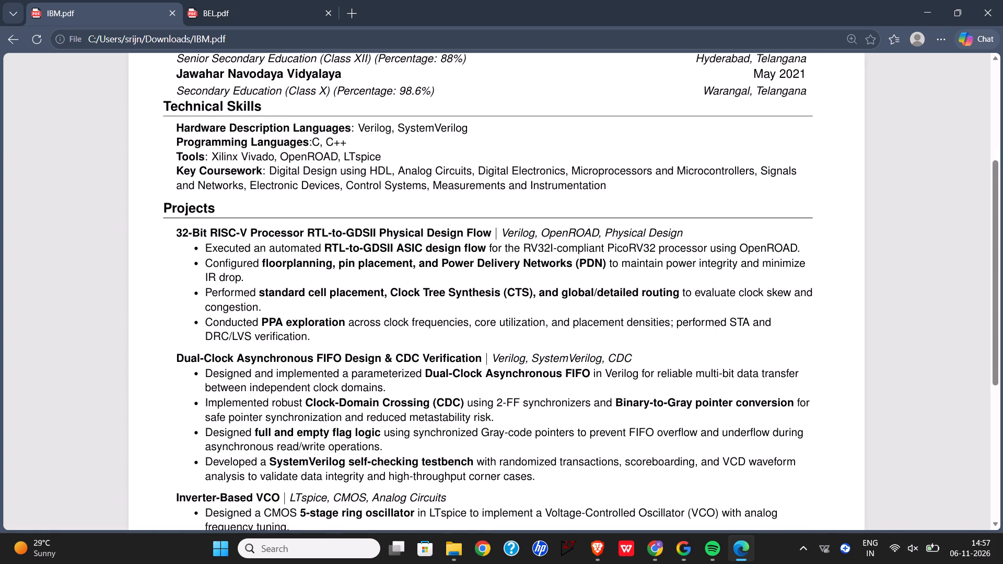
{"action": "scroll", "coordinate": [522, 339], "scroll_direction": "down", "scroll_amount": 1}
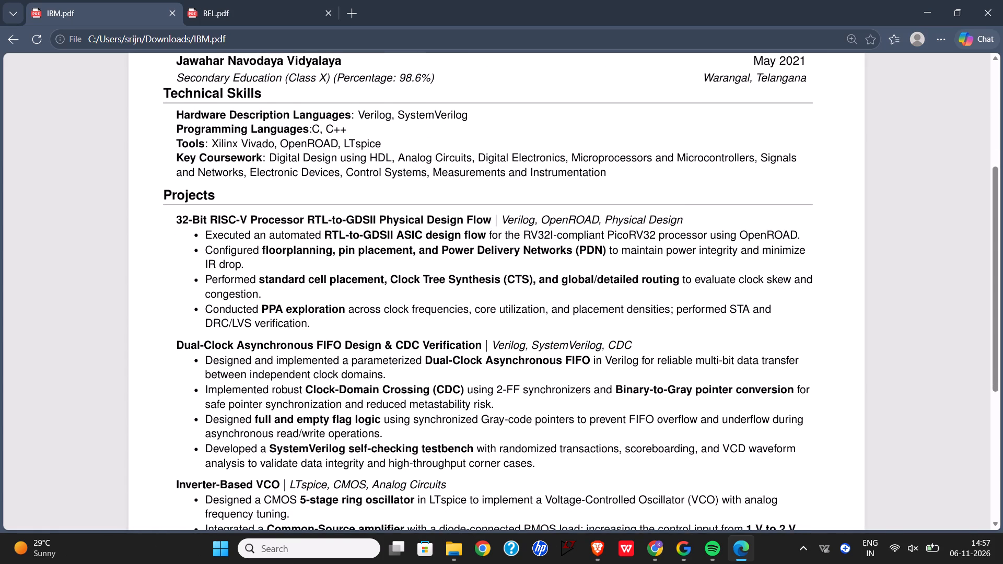
{"action": "scroll", "coordinate": [522, 339], "scroll_direction": "down", "scroll_amount": 1}
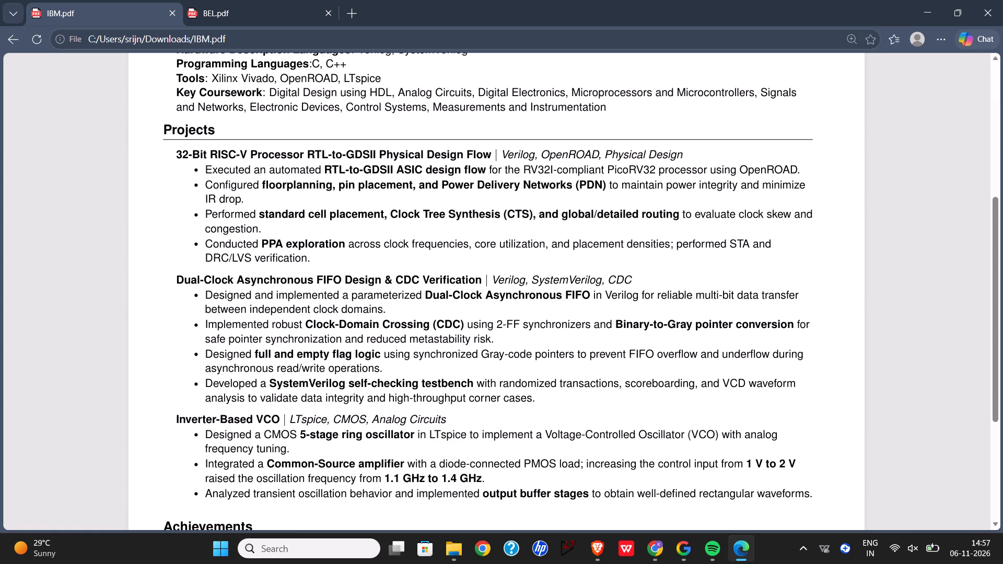
{"action": "scroll", "coordinate": [479, 331], "scroll_direction": "down", "scroll_amount": 2}
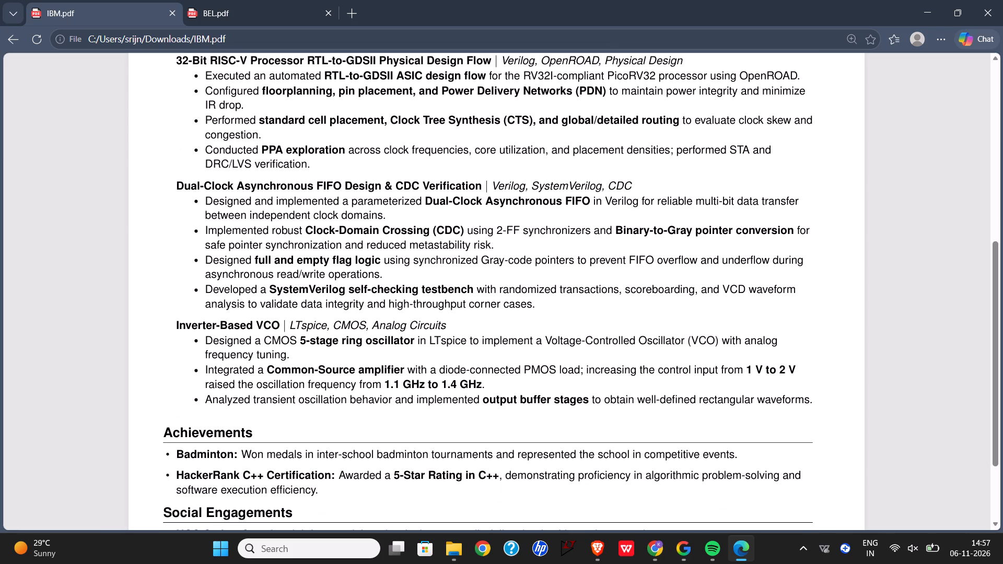
{"action": "left_click_drag", "start_coordinate": [544, 305], "coordinate": [523, 253]}
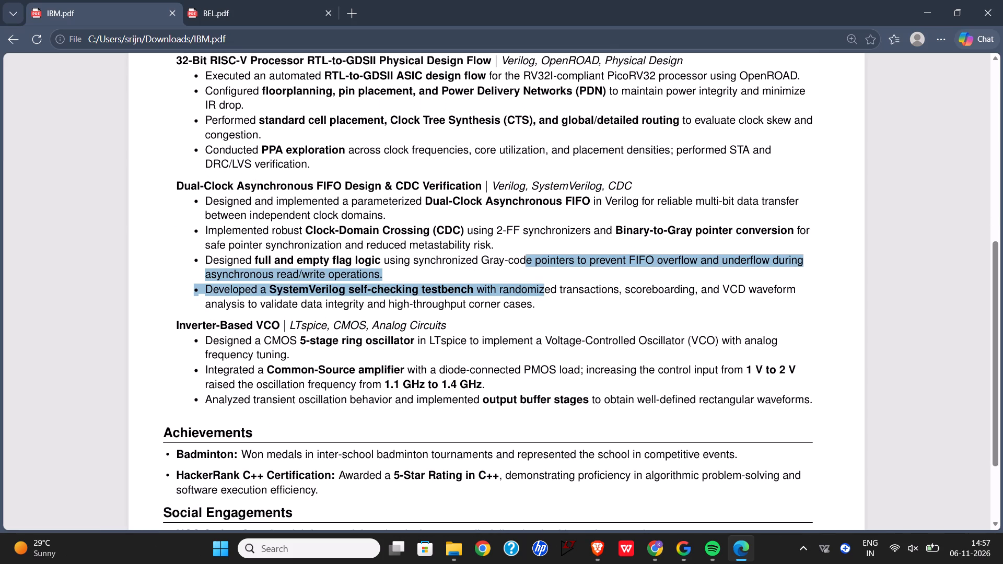
{"action": "left_click_drag", "start_coordinate": [523, 253], "coordinate": [522, 242]}
{"action": "left_click", "coordinate": [522, 242]}
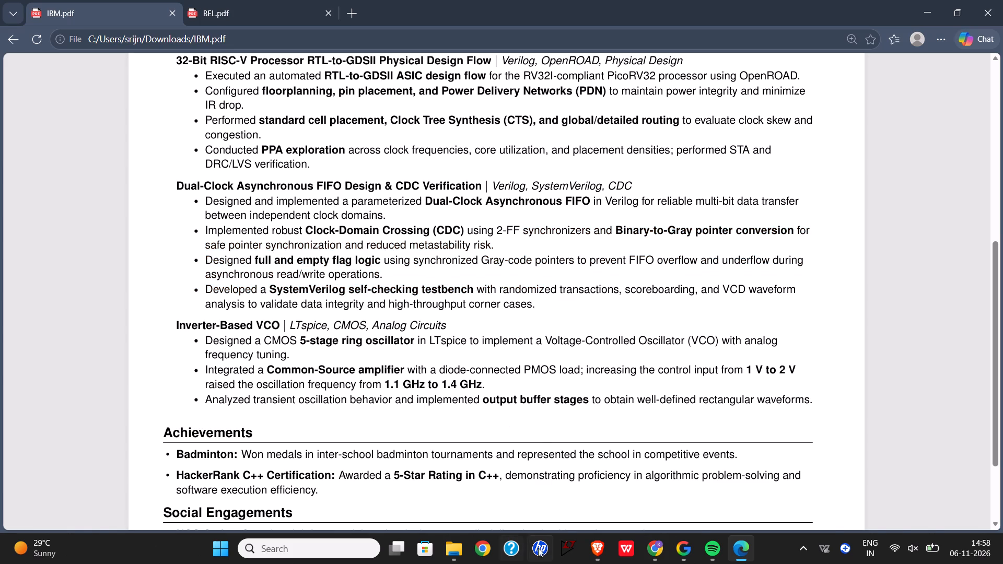
Open Google Chrome with the "It's meee" profile and restore the pages from the previous session.
{"action": "left_click", "coordinate": [483, 549]}
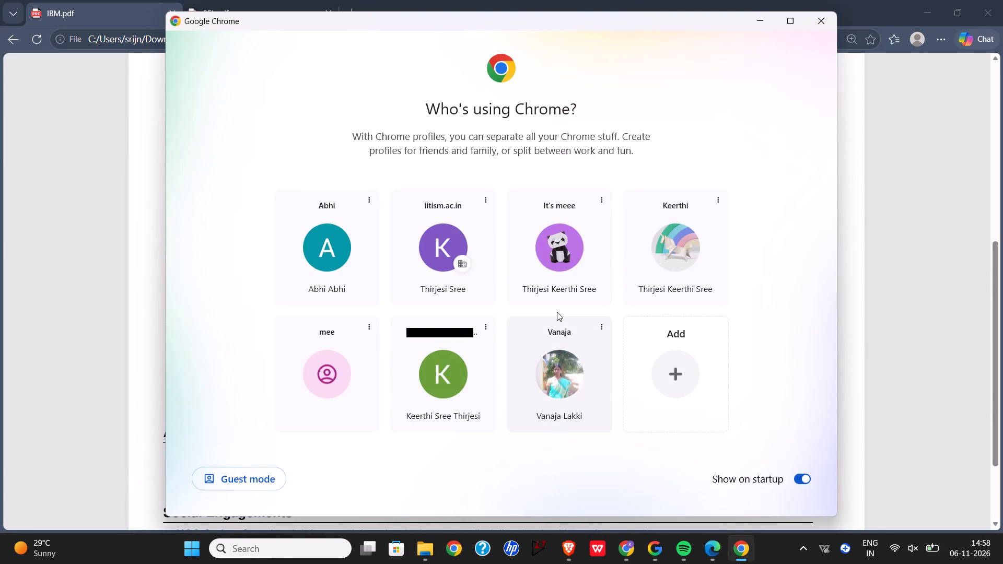
{"action": "left_click", "coordinate": [542, 243]}
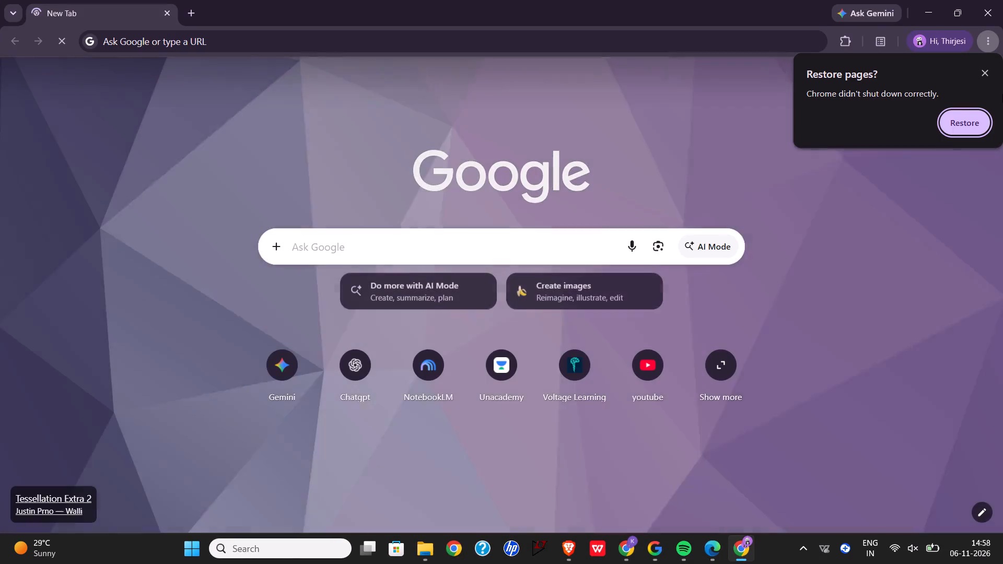
{"action": "left_click", "coordinate": [963, 122]}
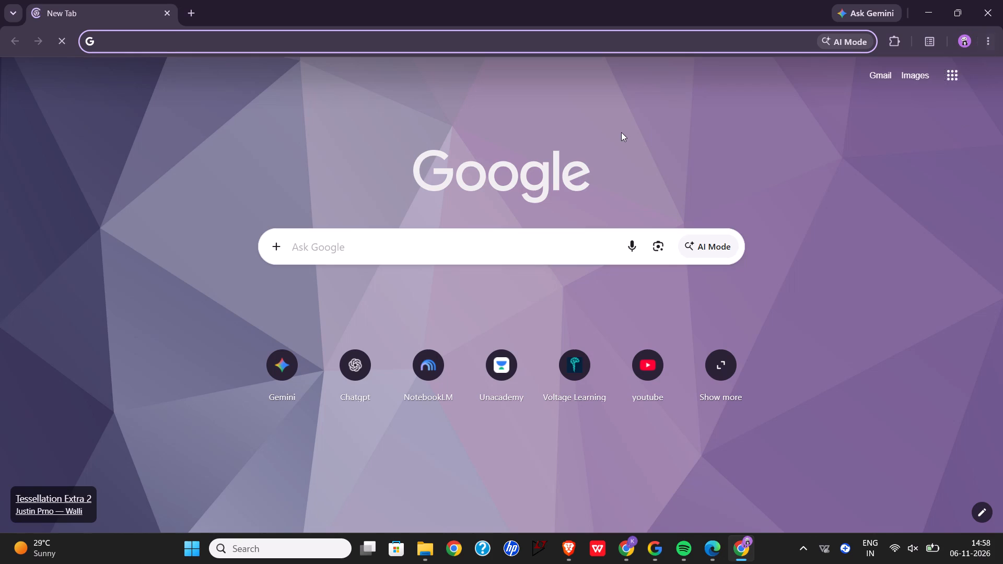
Search Google for overleaf, go to the Overleaf log-in result and open the IBM project.
{"action": "left_click", "coordinate": [416, 238]}
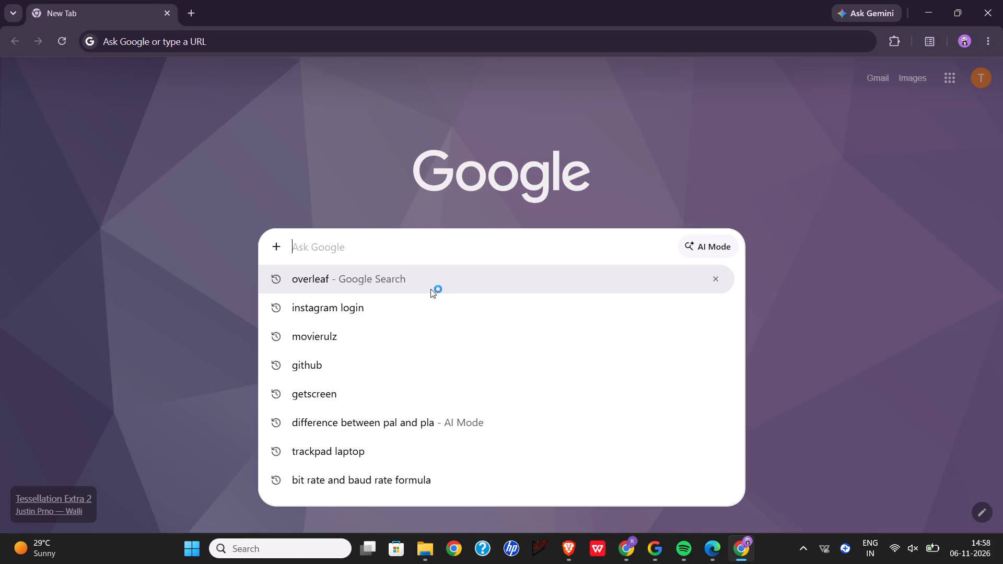
{"action": "left_click", "coordinate": [430, 289]}
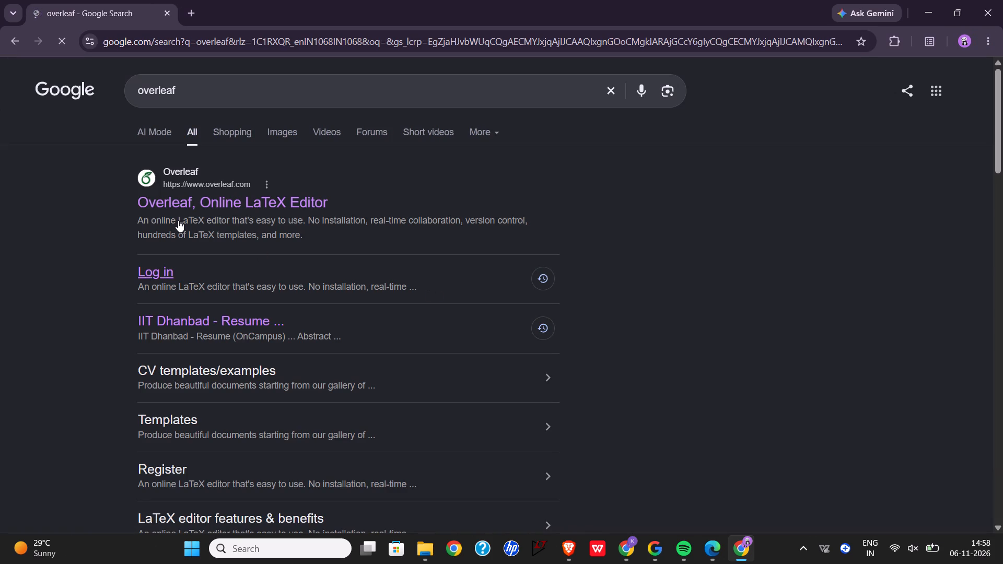
{"action": "left_click", "coordinate": [154, 269]}
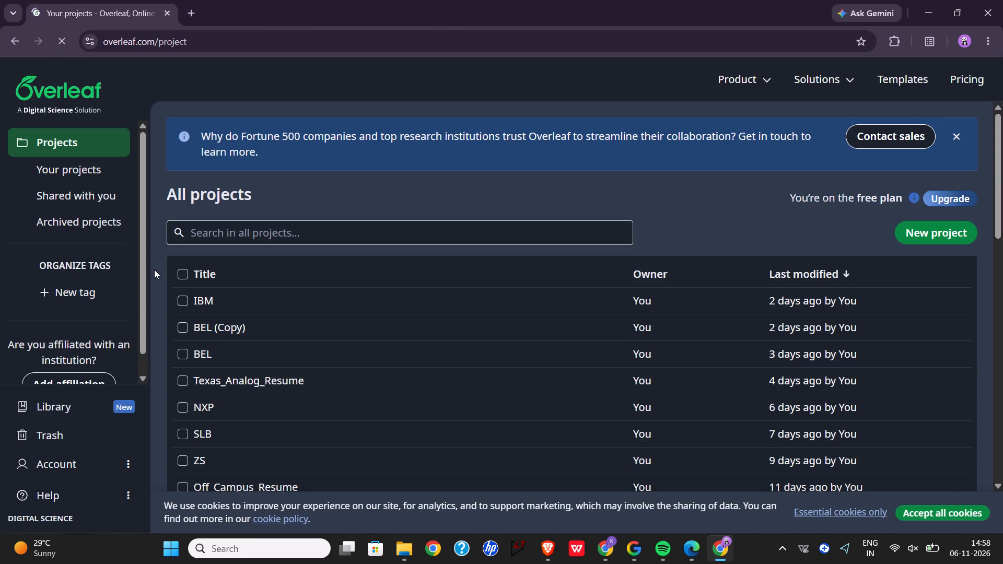
{"action": "left_click", "coordinate": [209, 297]}
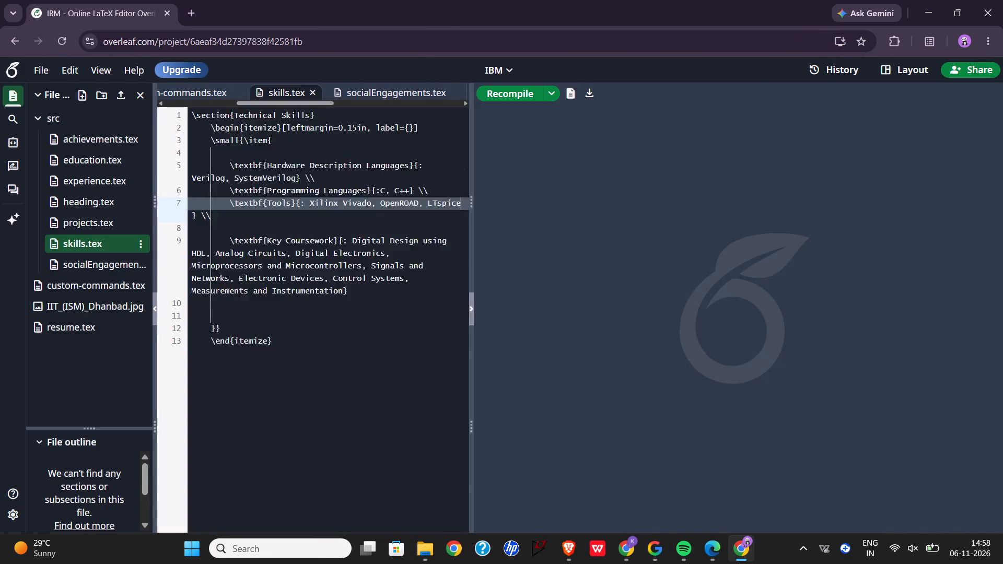
Examine the compiled résumé preview of the IBM project, from education and skills down to social engagements.
{"action": "scroll", "coordinate": [381, 351], "scroll_direction": "up", "scroll_amount": 1}
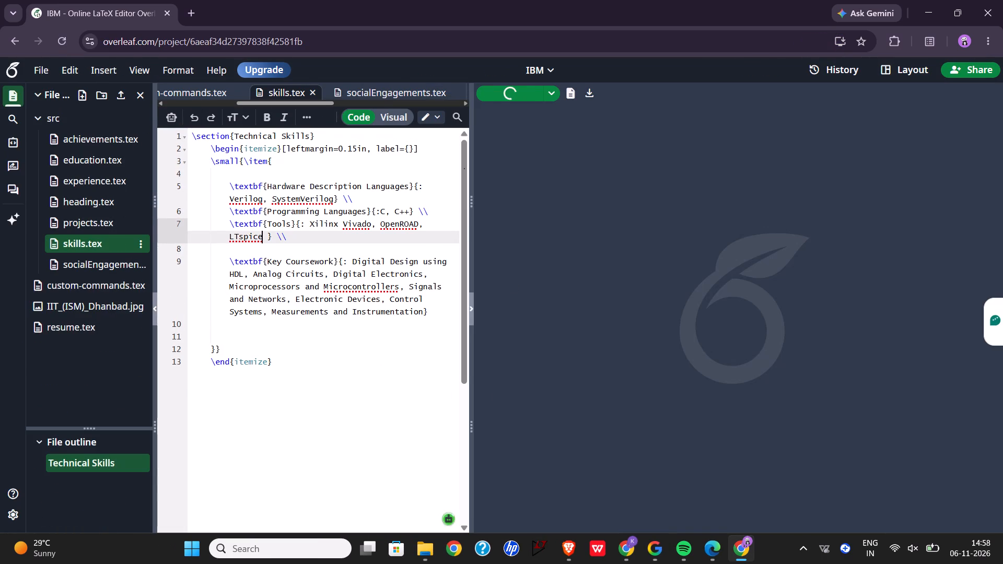
{"action": "scroll", "coordinate": [381, 351], "scroll_direction": "up", "scroll_amount": 2}
{"action": "scroll", "coordinate": [656, 267], "scroll_direction": "up", "scroll_amount": 1}
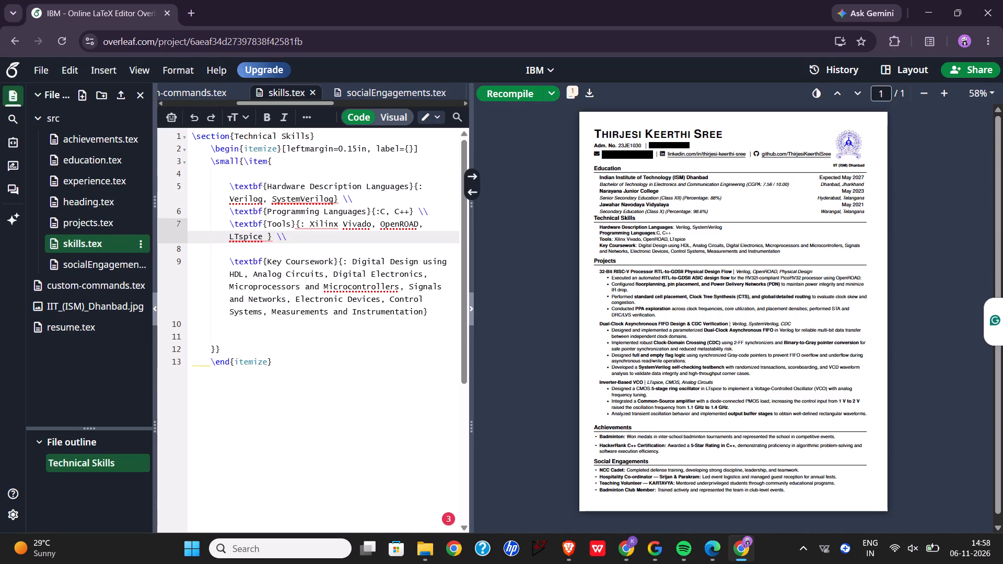
{"action": "left_click_drag", "start_coordinate": [664, 340], "coordinate": [749, 158]}
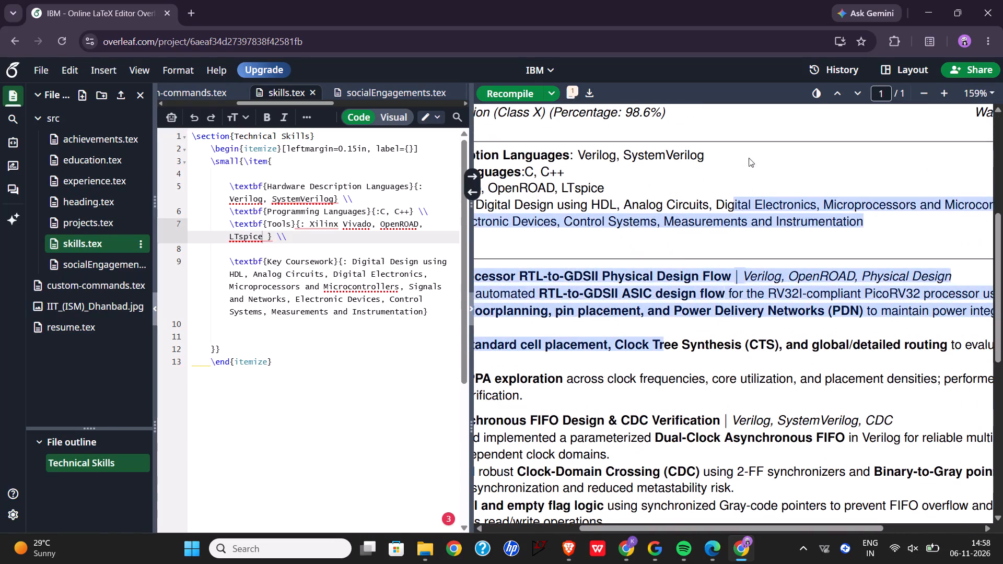
{"action": "left_click_drag", "start_coordinate": [749, 158], "coordinate": [753, 151]}
{"action": "double_click", "coordinate": [717, 312]}
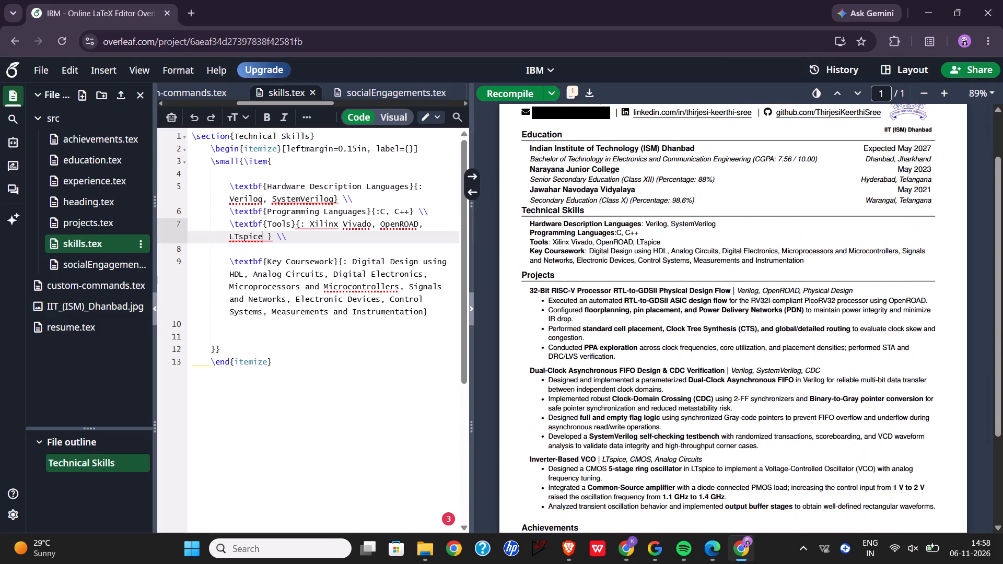
{"action": "scroll", "coordinate": [717, 312], "scroll_direction": "down", "scroll_amount": 2}
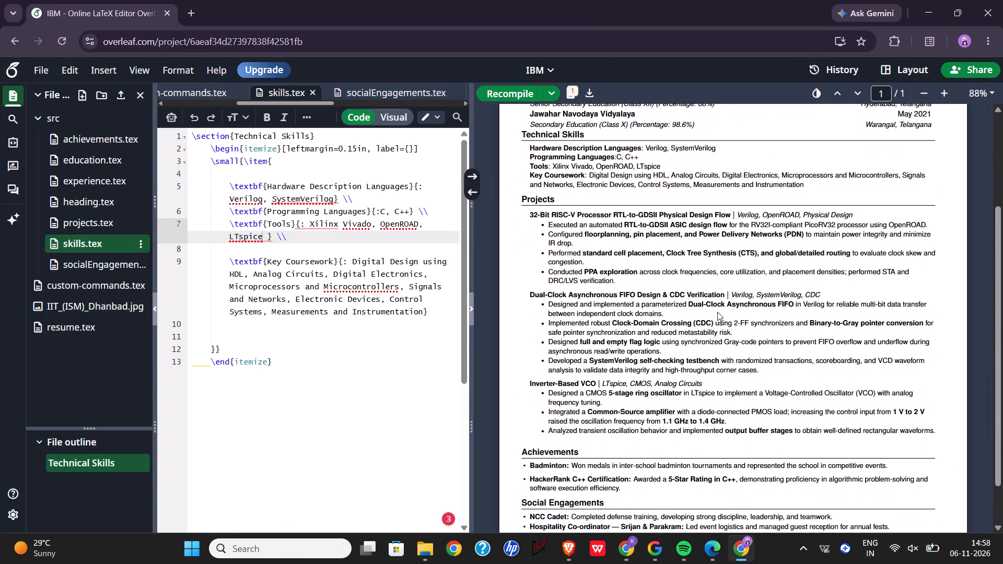
{"action": "scroll", "coordinate": [729, 351], "scroll_direction": "down", "scroll_amount": 2}
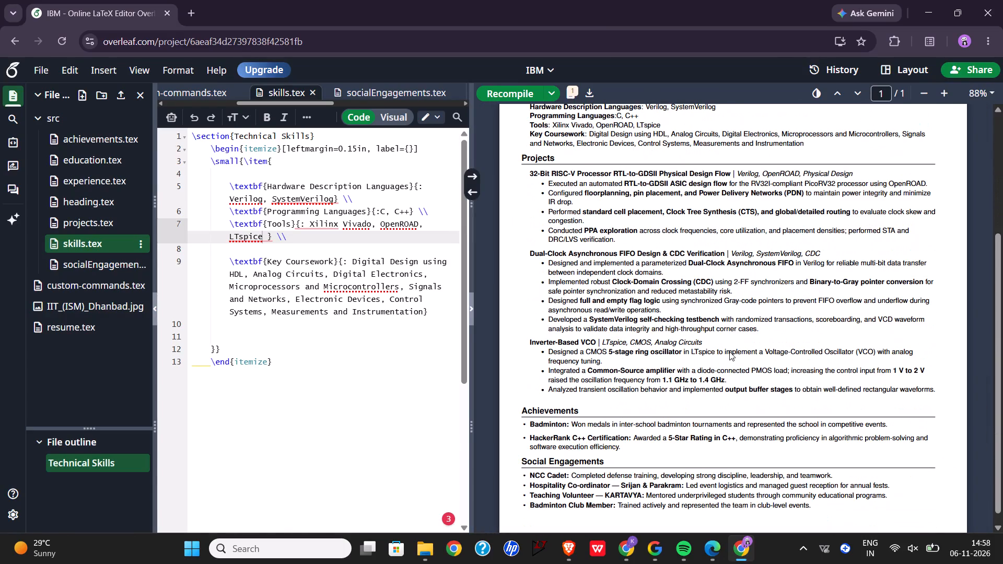
{"action": "scroll", "coordinate": [729, 351], "scroll_direction": "right", "scroll_amount": 1}
{"action": "scroll", "coordinate": [729, 351], "scroll_direction": "down", "scroll_amount": 1}
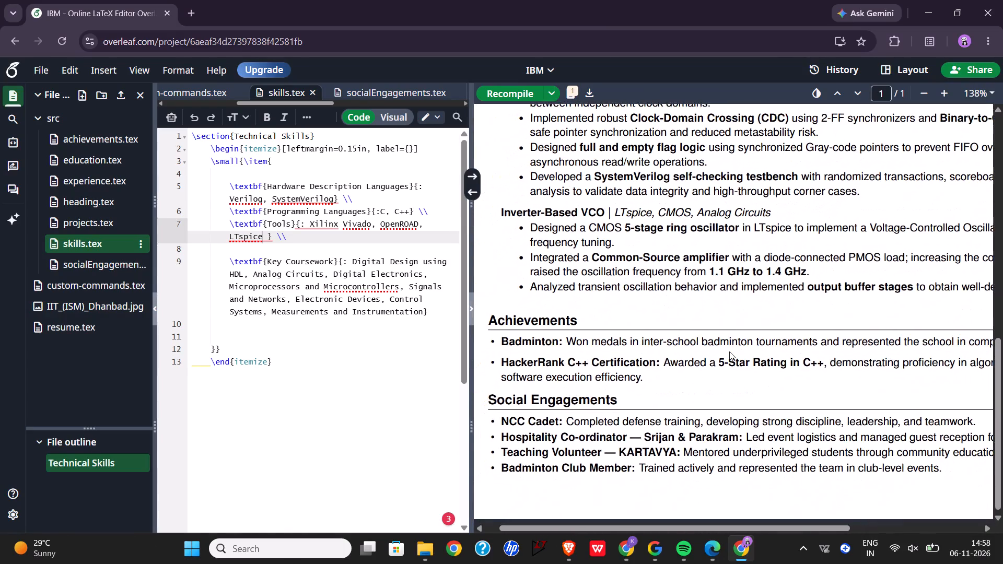
{"action": "scroll", "coordinate": [729, 351], "scroll_direction": "down", "scroll_amount": 1}
{"action": "scroll", "coordinate": [729, 351], "scroll_direction": "right", "scroll_amount": 2}
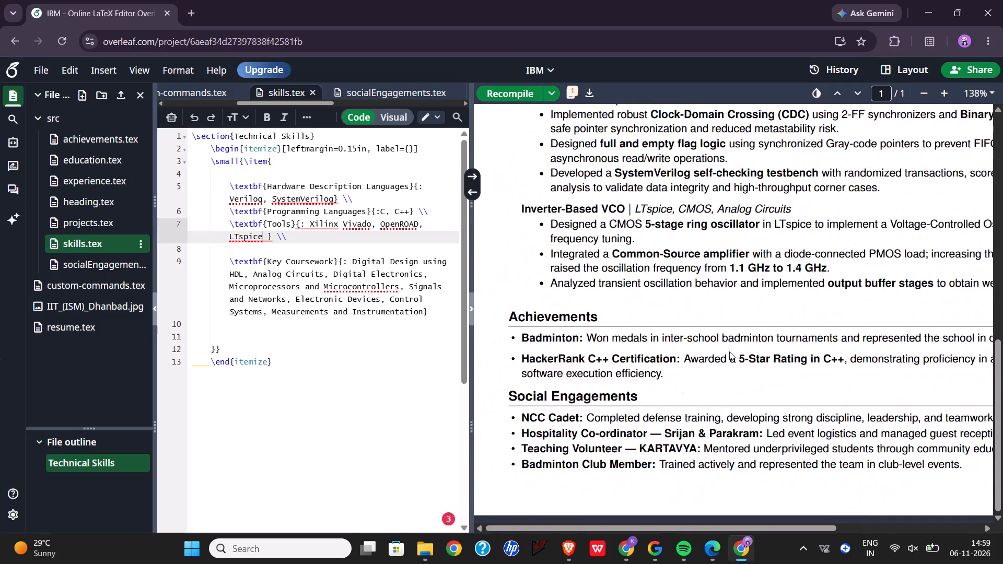
{"action": "scroll", "coordinate": [729, 351], "scroll_direction": "down", "scroll_amount": 1}
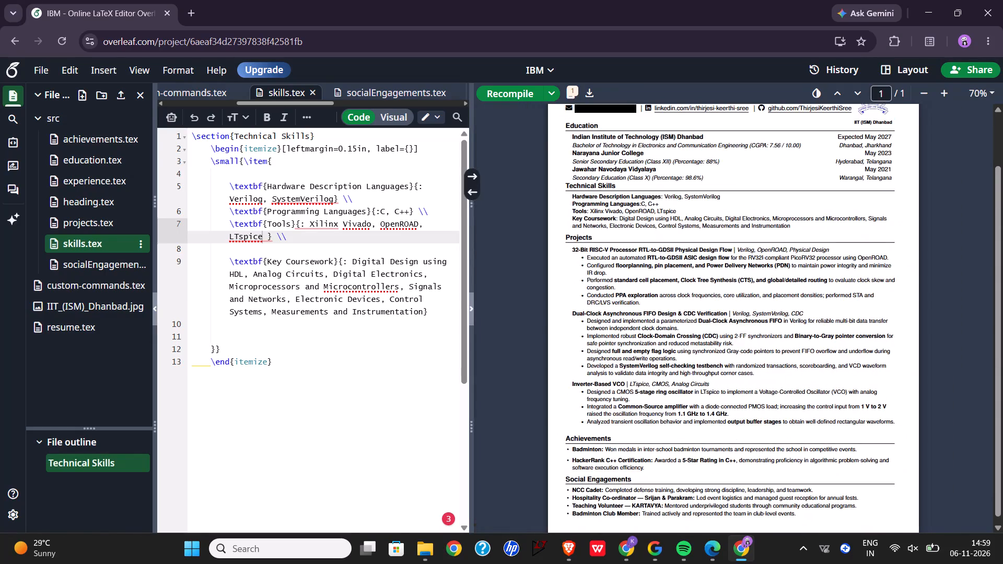
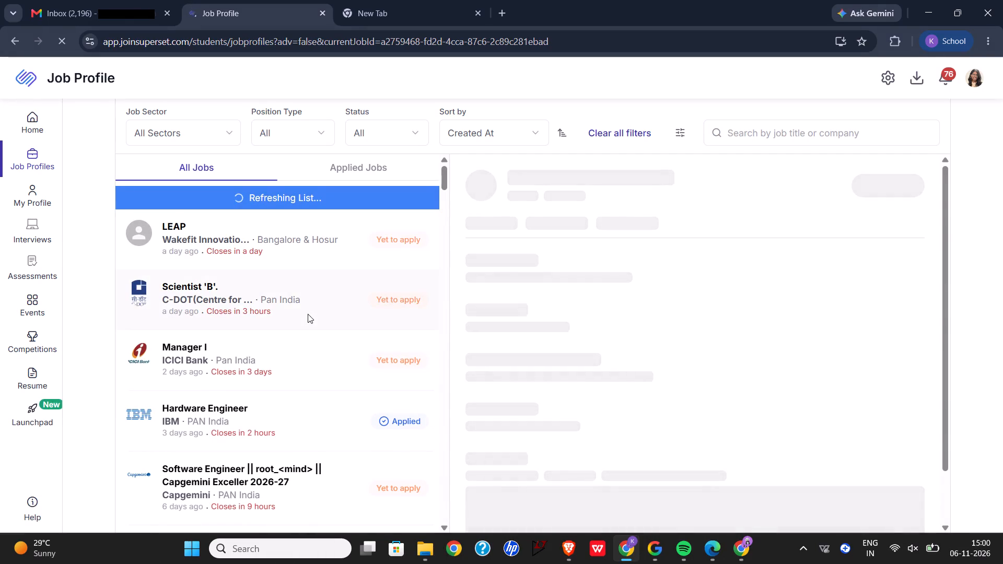
Open the Scientist 'B' job profile from C-DOT in the list of all jobs.
{"action": "left_click", "coordinate": [308, 314]}
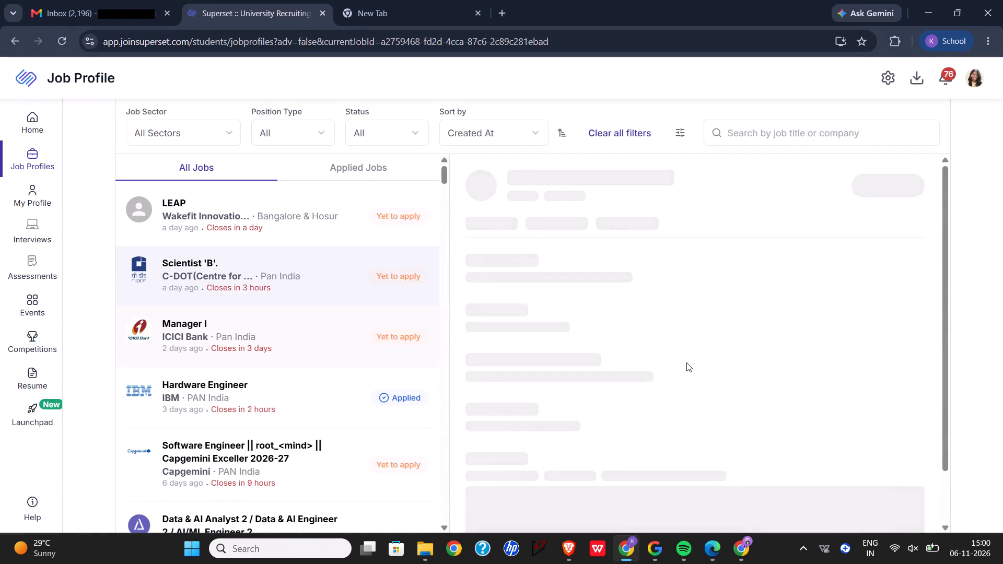
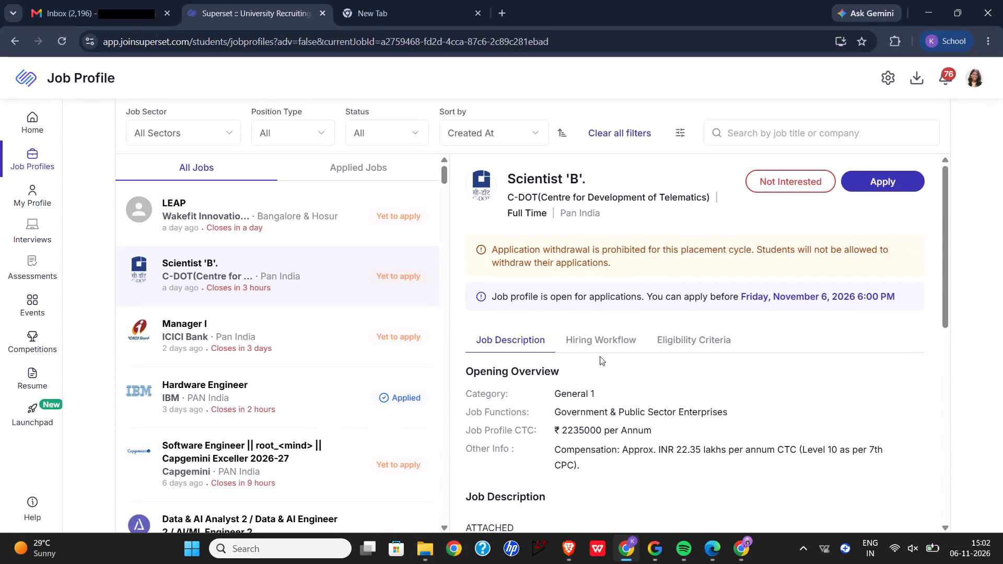
Examine the C-DOT Scientist 'B' job profile on Superset, covering the application withdrawal notice, opening overview, job description and additional information.
{"action": "left_click_drag", "start_coordinate": [612, 264], "coordinate": [487, 249]}
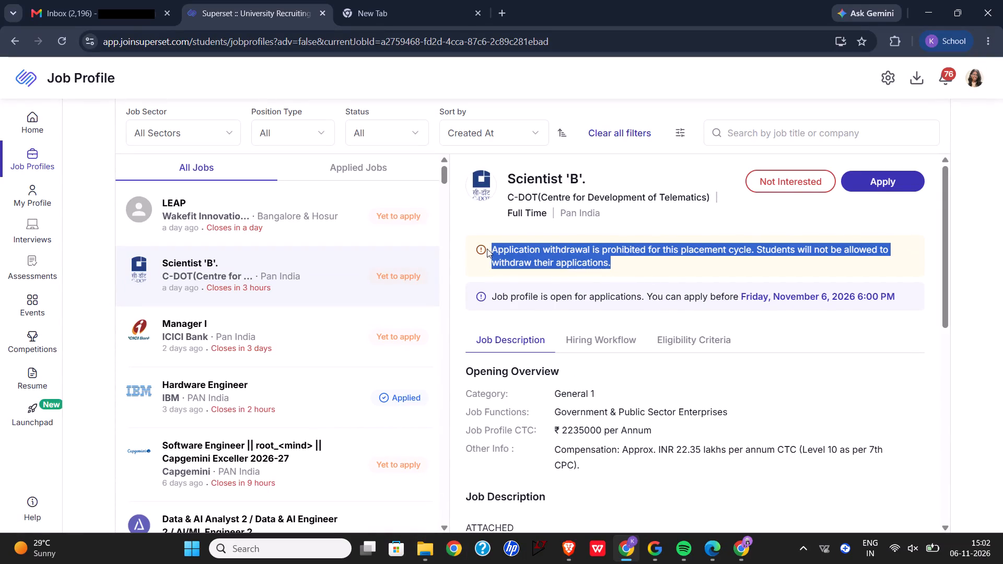
{"action": "left_click", "coordinate": [559, 293]}
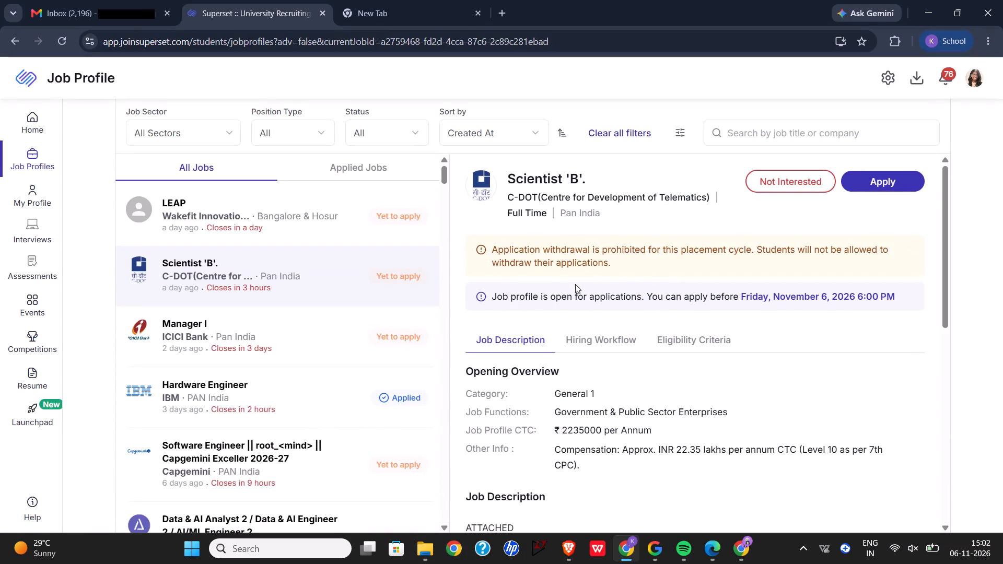
{"action": "left_click_drag", "start_coordinate": [617, 262], "coordinate": [594, 251]}
{"action": "left_click", "coordinate": [594, 251]}
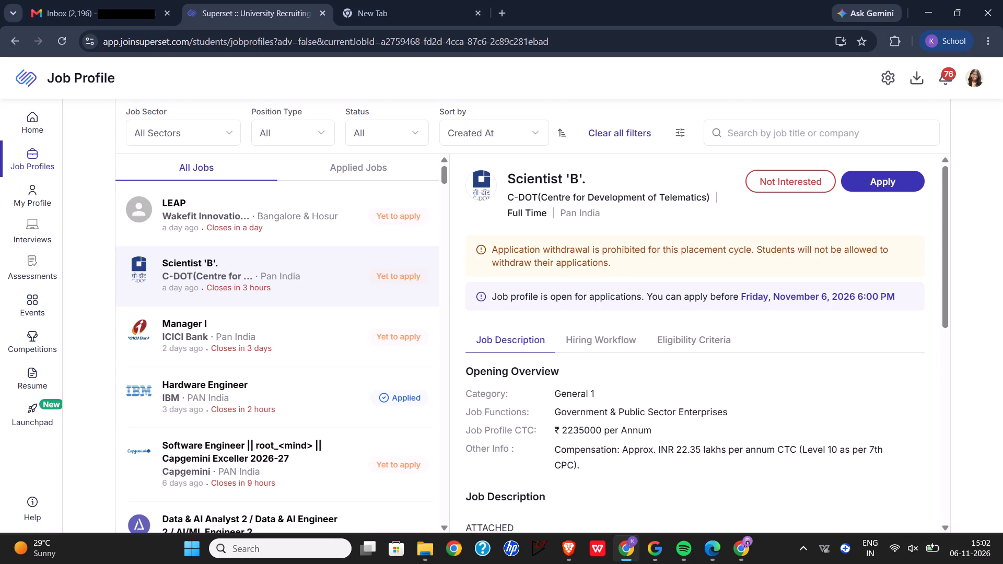
{"action": "left_click_drag", "start_coordinate": [591, 251], "coordinate": [619, 263]}
{"action": "left_click", "coordinate": [619, 263]}
{"action": "scroll", "coordinate": [614, 339], "scroll_direction": "down", "scroll_amount": 2}
{"action": "scroll", "coordinate": [614, 339], "scroll_direction": "up", "scroll_amount": 1}
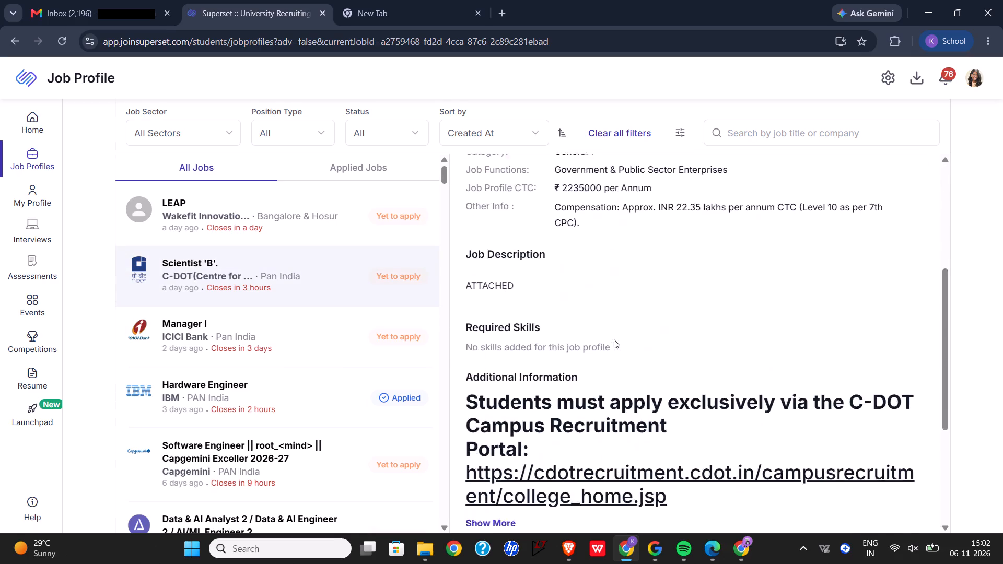
{"action": "scroll", "coordinate": [614, 339], "scroll_direction": "up", "scroll_amount": 1}
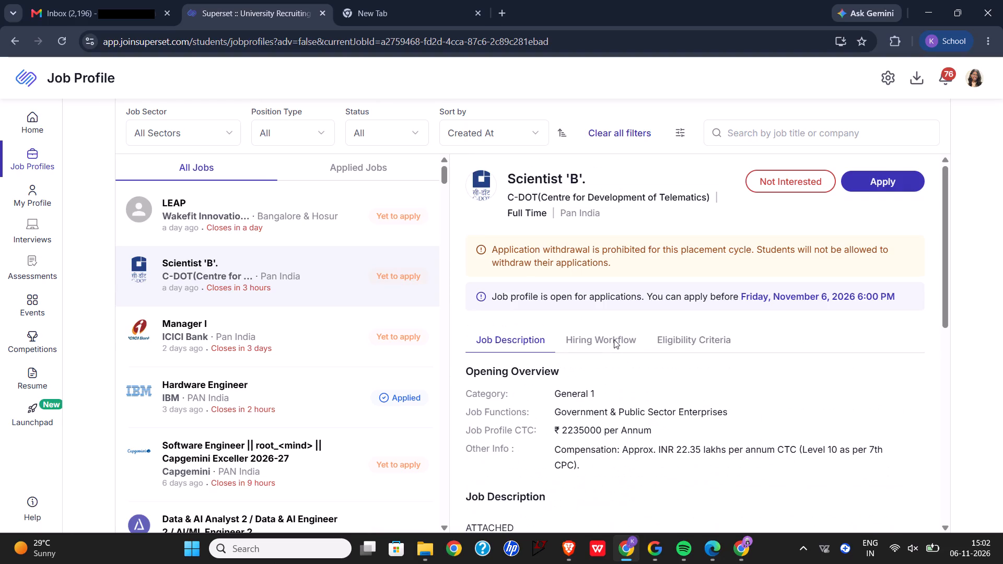
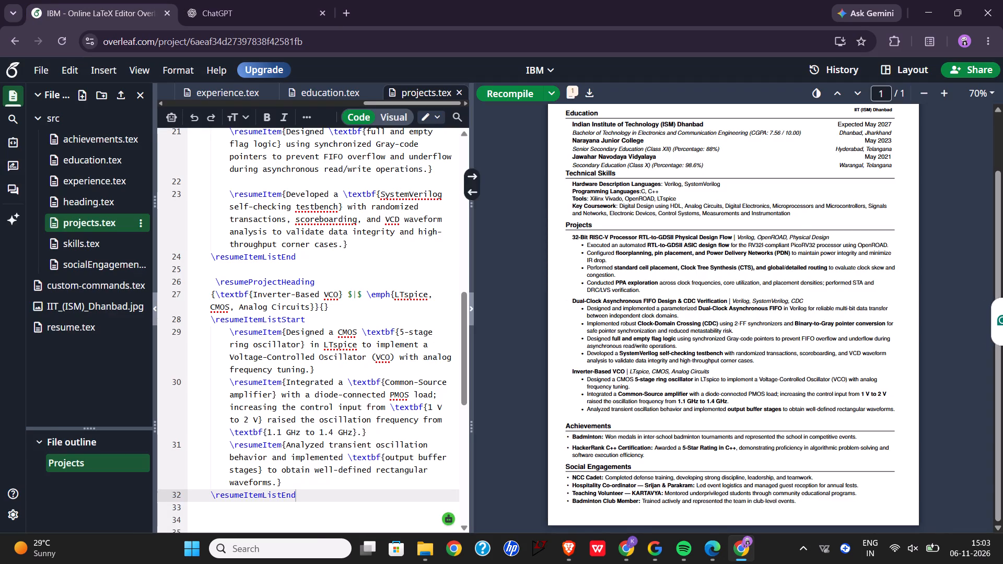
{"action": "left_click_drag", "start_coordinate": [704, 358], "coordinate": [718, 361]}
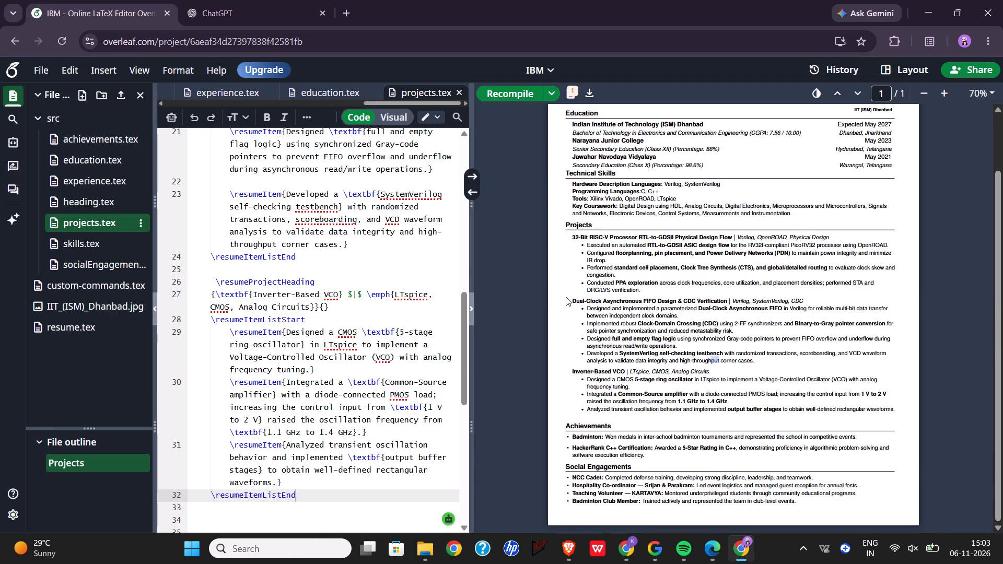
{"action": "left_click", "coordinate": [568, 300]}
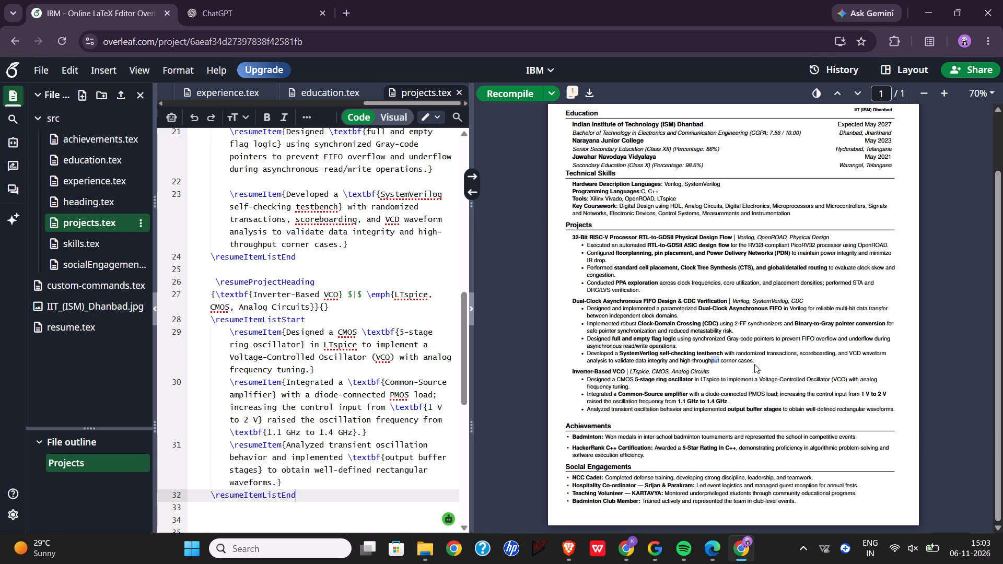
Examine the Dual-Clock Asynchronous FIFO Design & CDC Verification project bullets in the IBM résumé's compiled preview, enlarged for reading.
{"action": "left_click_drag", "start_coordinate": [755, 363], "coordinate": [626, 320]}
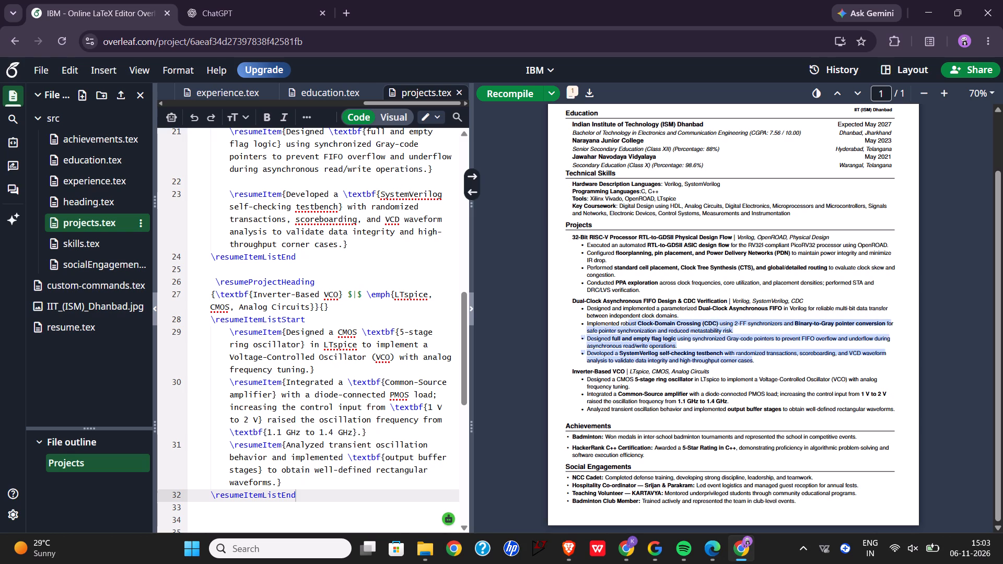
{"action": "left_click_drag", "start_coordinate": [626, 320], "coordinate": [567, 301]}
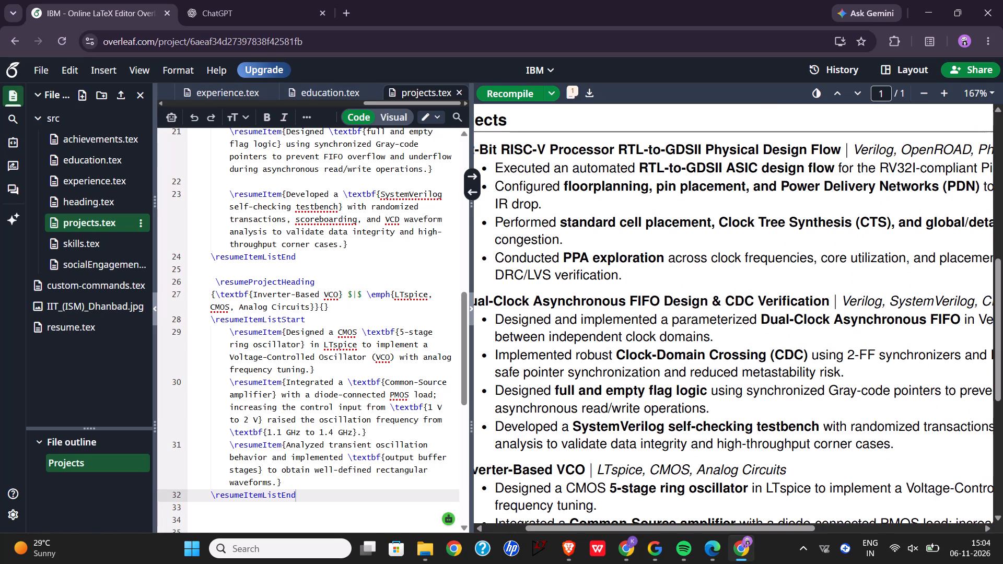
{"action": "scroll", "coordinate": [567, 301], "scroll_direction": "right", "scroll_amount": 1}
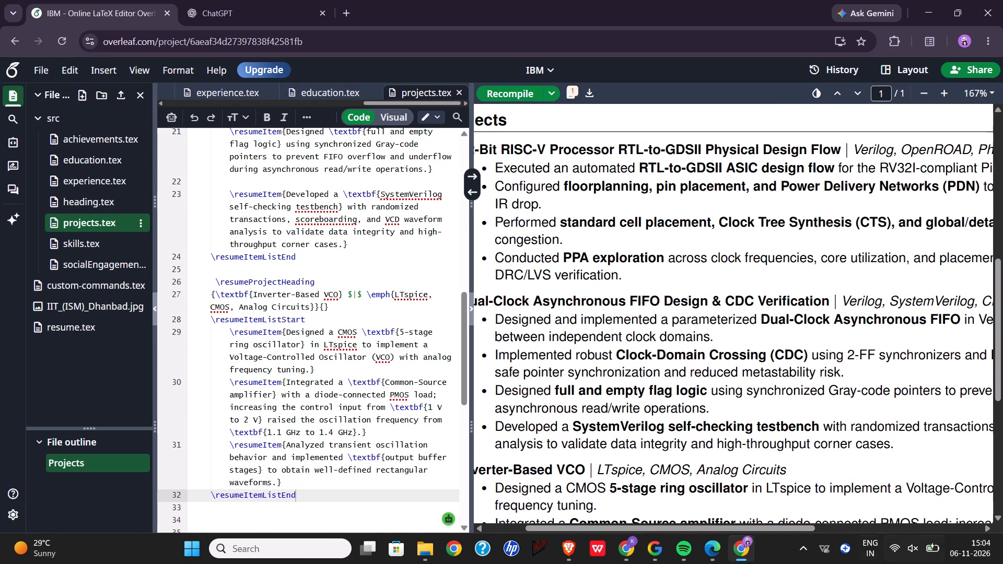
{"action": "left_click", "coordinate": [960, 554]}
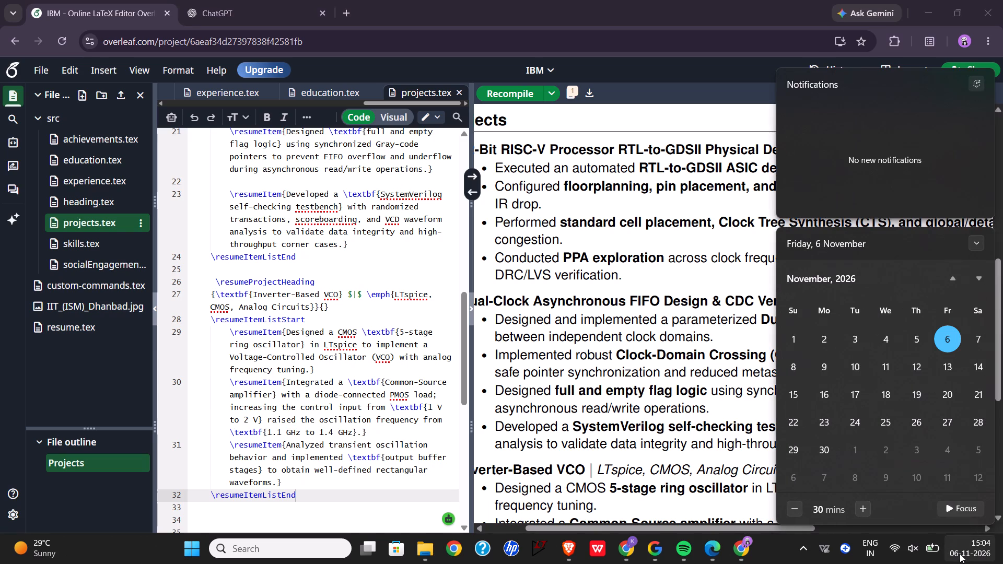
{"action": "left_click", "coordinate": [698, 385]}
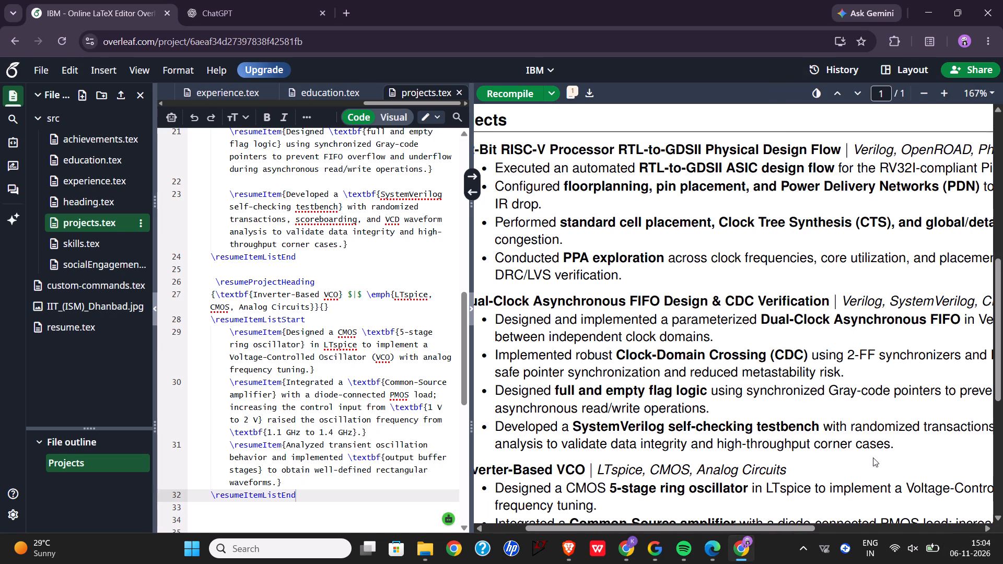
{"action": "left_click_drag", "start_coordinate": [900, 445], "coordinate": [855, 384]}
{"action": "left_click_drag", "start_coordinate": [855, 384], "coordinate": [855, 383]}
{"action": "left_click", "coordinate": [899, 444]}
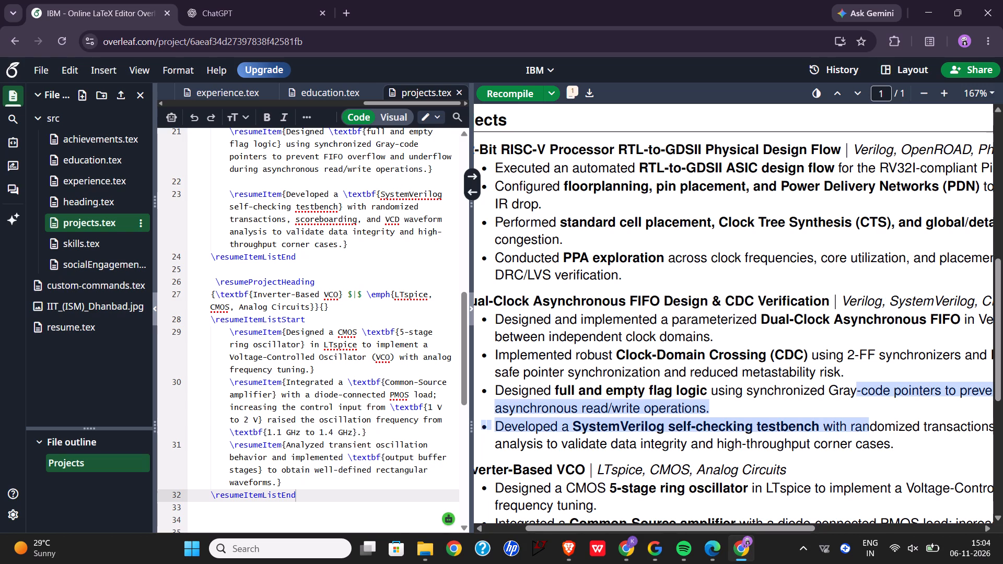
{"action": "left_click_drag", "start_coordinate": [894, 446], "coordinate": [849, 390]}
{"action": "left_click", "coordinate": [849, 390]}
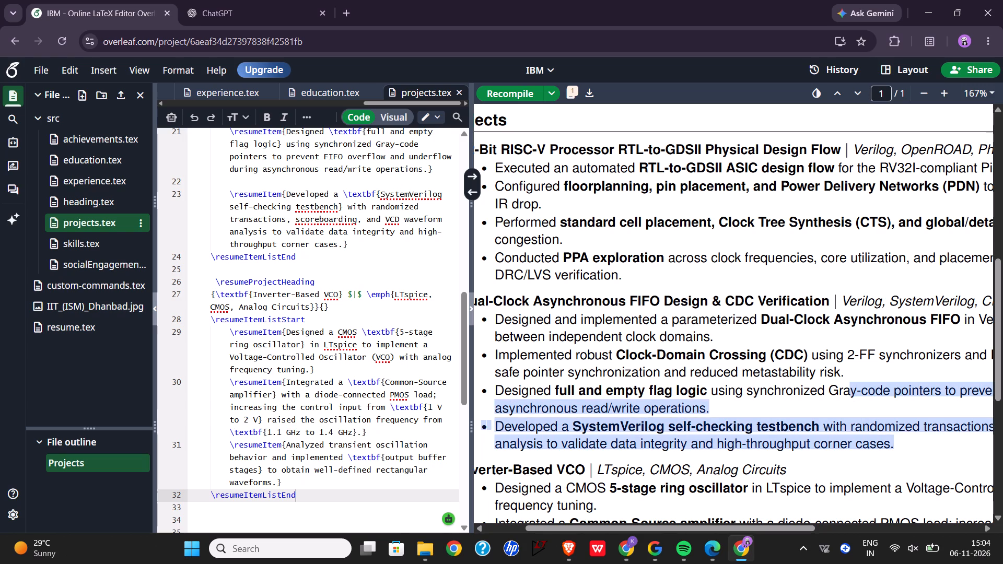
{"action": "scroll", "coordinate": [719, 360], "scroll_direction": "right", "scroll_amount": 2}
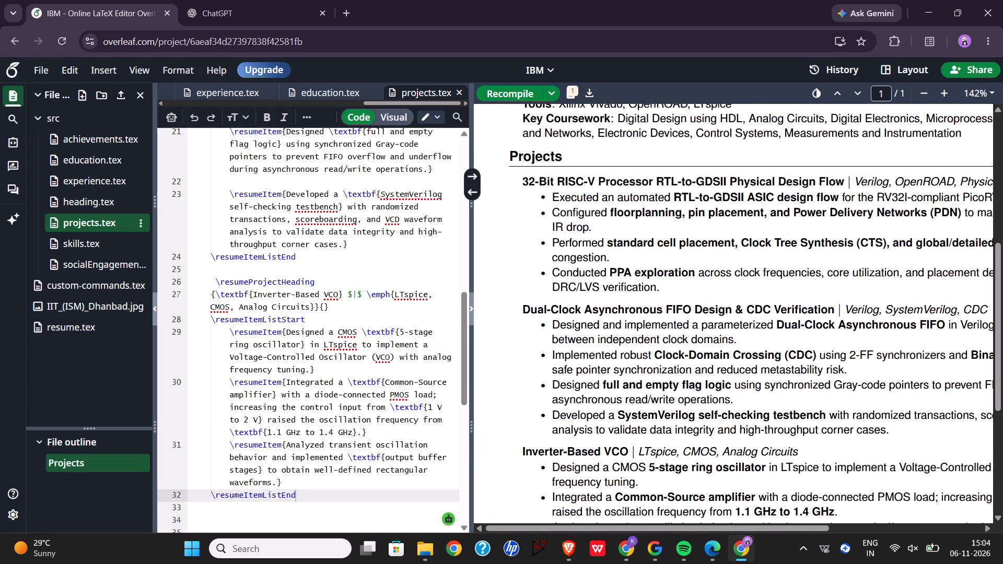
{"action": "left_click_drag", "start_coordinate": [518, 309], "coordinate": [602, 342]}
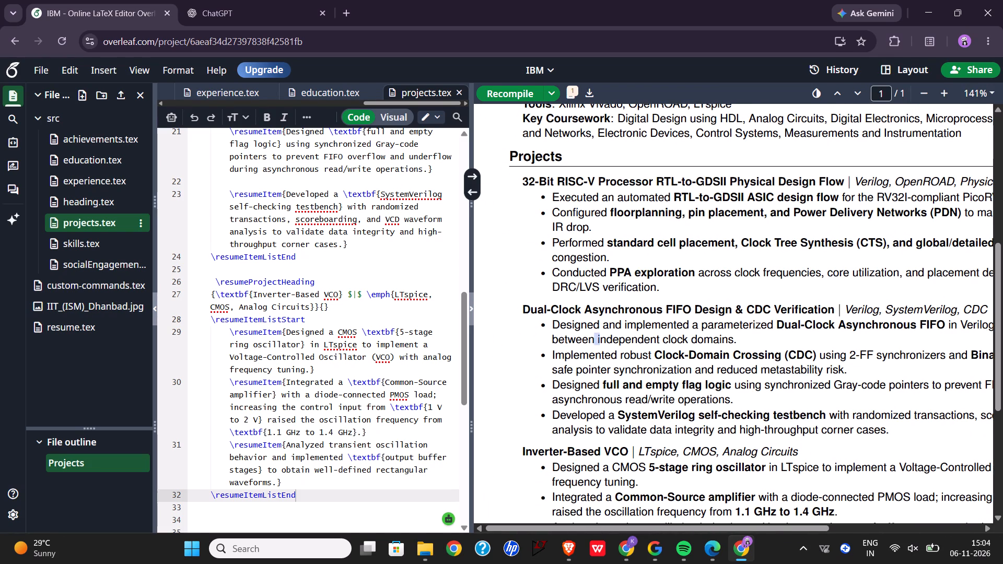
{"action": "left_click_drag", "start_coordinate": [602, 342], "coordinate": [522, 304]}
{"action": "left_click", "coordinate": [539, 323]}
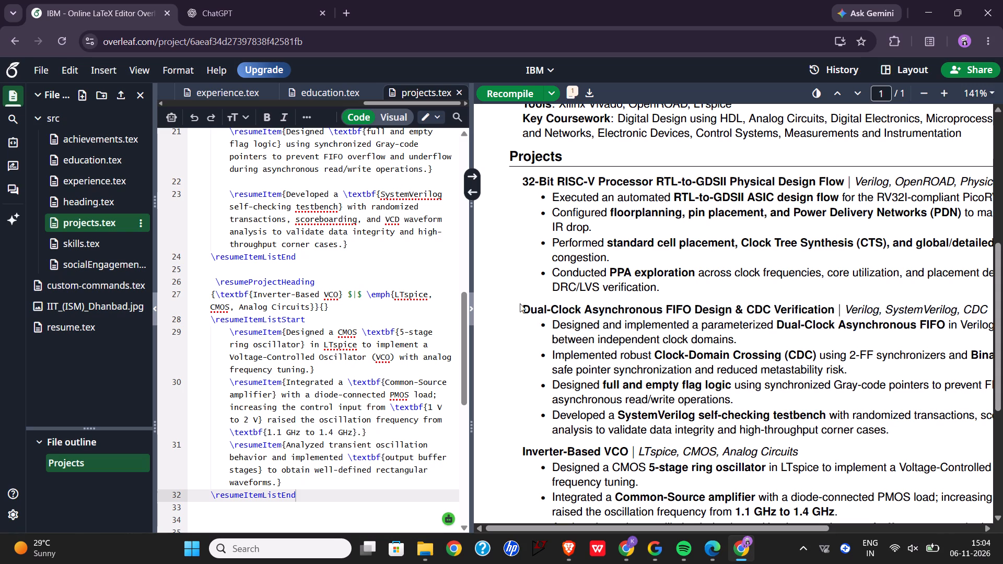
{"action": "left_click_drag", "start_coordinate": [515, 299], "coordinate": [619, 409]}
{"action": "left_click", "coordinate": [619, 409]}
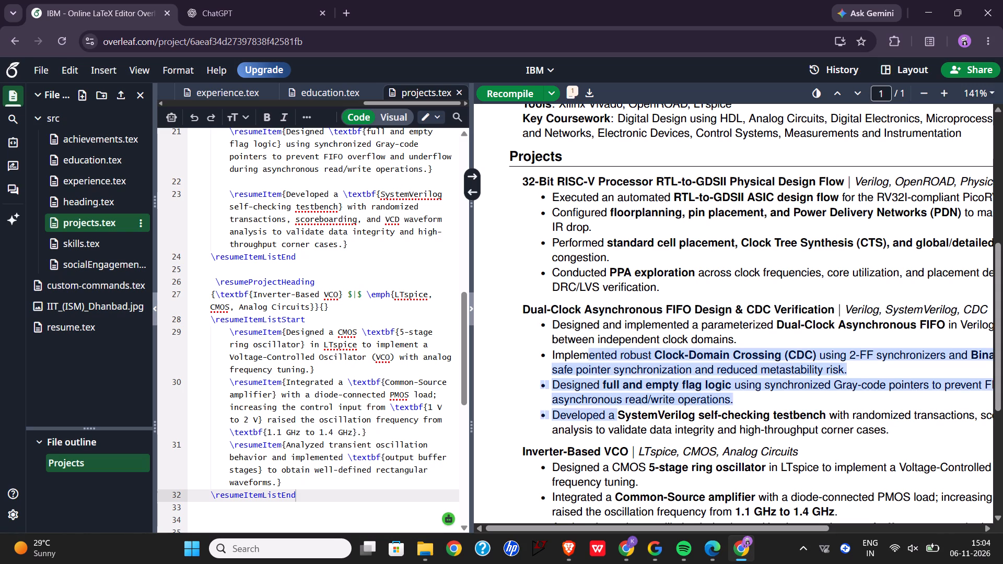
Review the compiled IBM résumé from the header through the projects, achievements and social engagements.
{"action": "scroll", "coordinate": [780, 383], "scroll_direction": "left", "scroll_amount": 1}
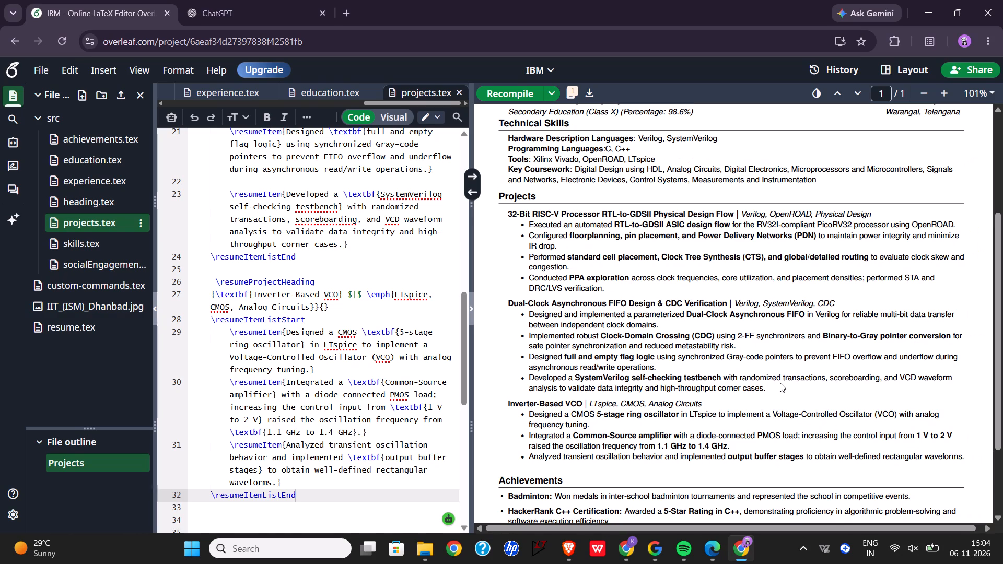
{"action": "scroll", "coordinate": [780, 383], "scroll_direction": "up", "scroll_amount": 2}
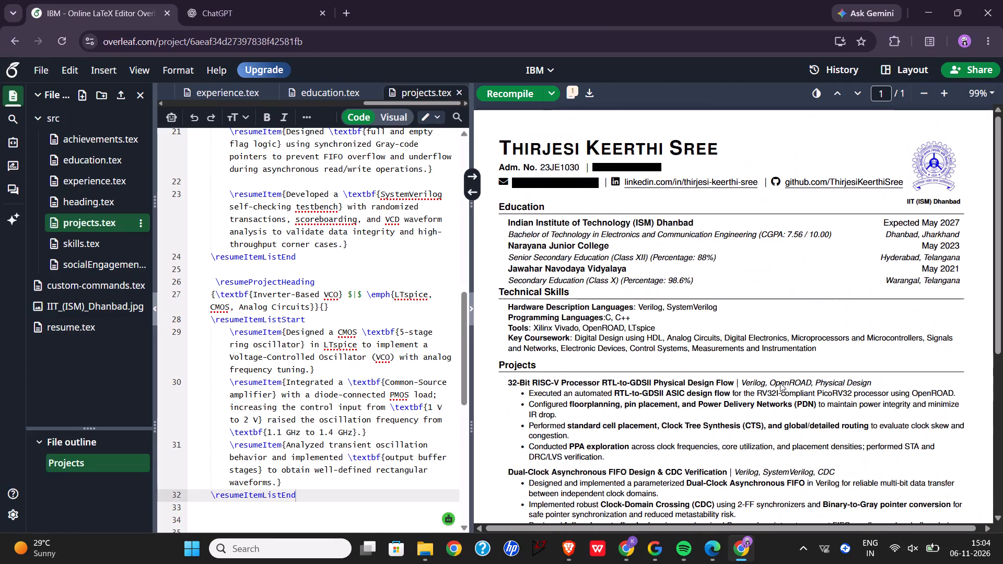
{"action": "scroll", "coordinate": [780, 383], "scroll_direction": "down", "scroll_amount": 2}
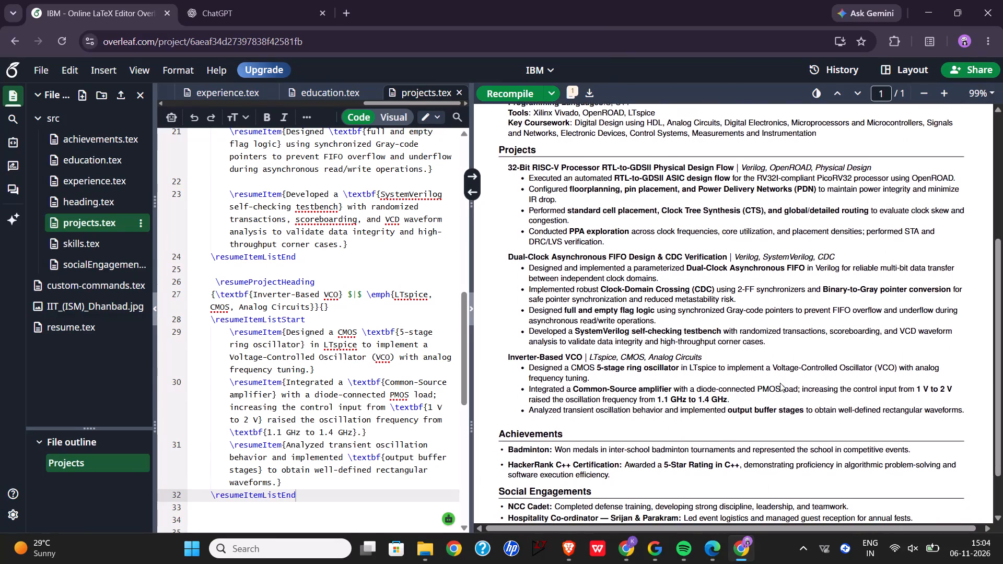
{"action": "scroll", "coordinate": [780, 383], "scroll_direction": "down", "scroll_amount": 2}
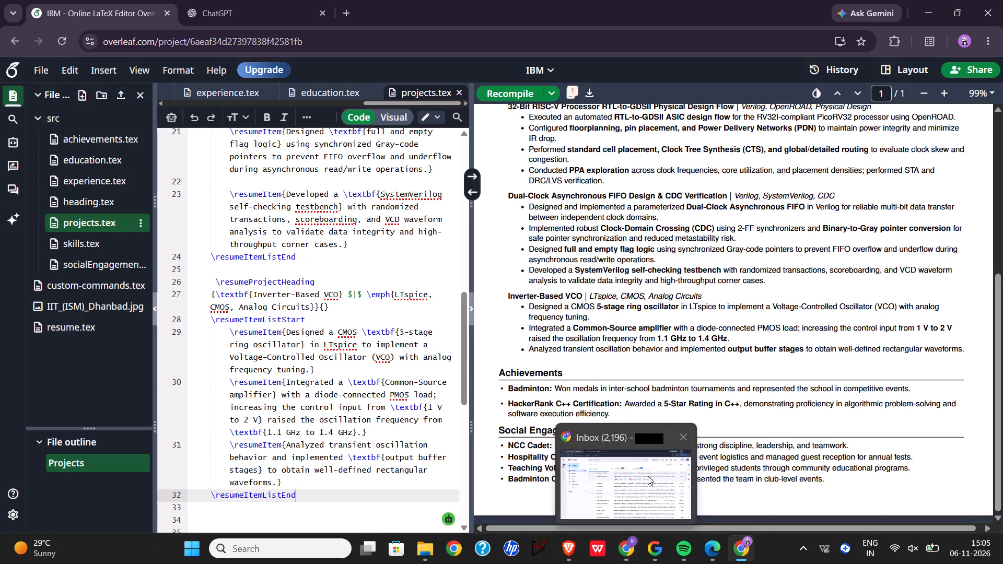
{"action": "left_click", "coordinate": [784, 333]}
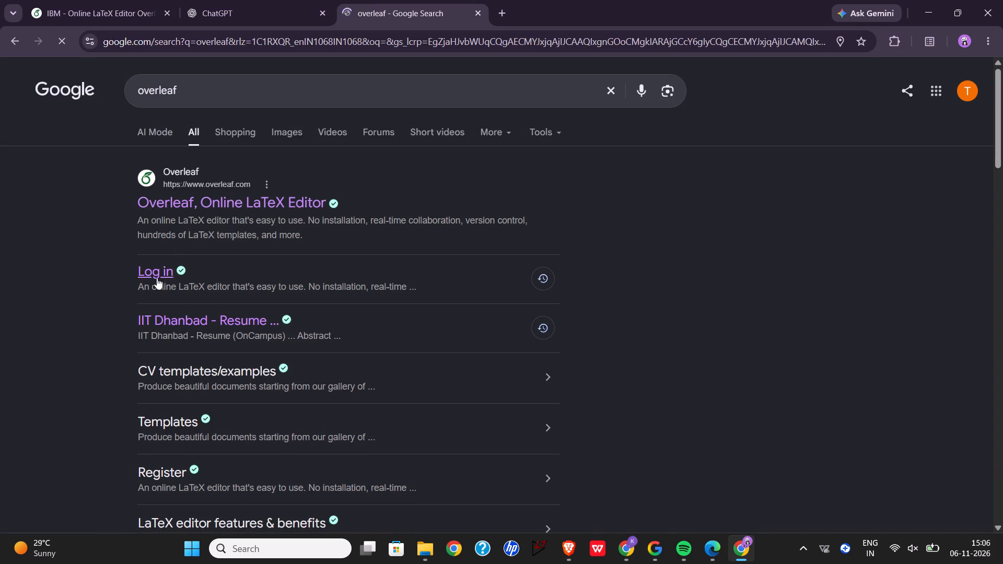
{"action": "left_click", "coordinate": [157, 267]}
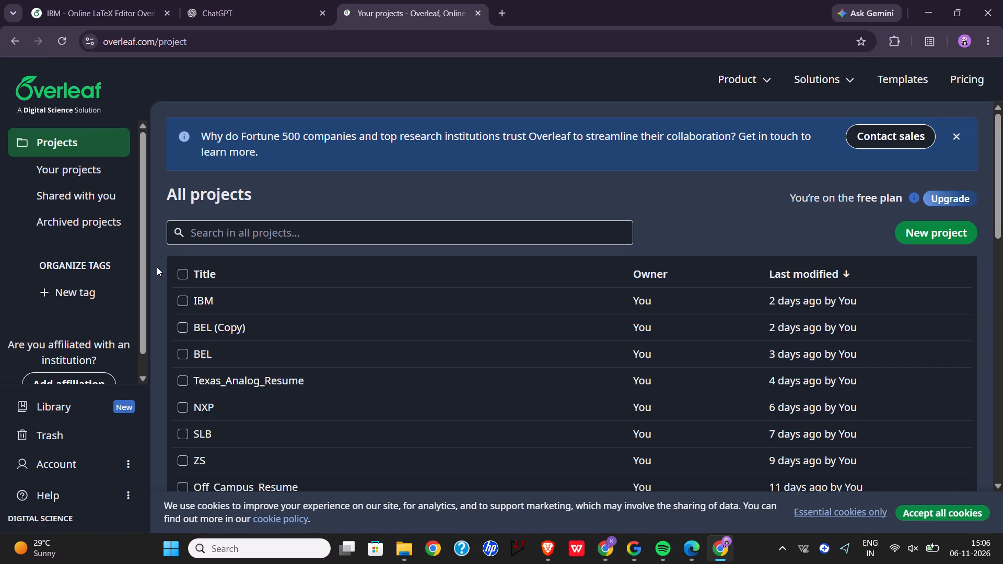
{"action": "left_click", "coordinate": [236, 382]}
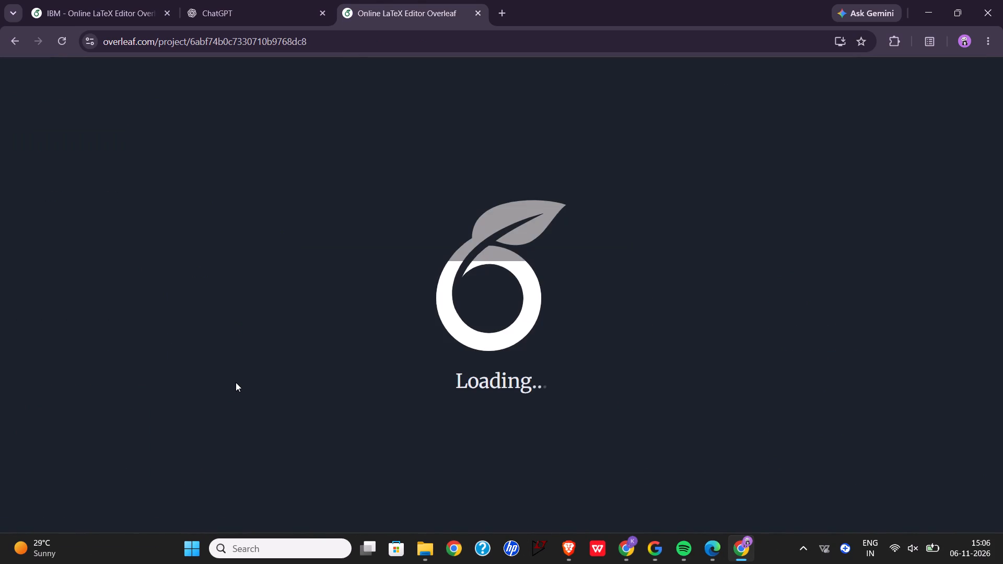
Examine the projects.tex, skills.tex and socialEngagements.tex source files of Texas_Analog_Resume.
{"action": "scroll", "coordinate": [316, 406], "scroll_direction": "down", "scroll_amount": 1}
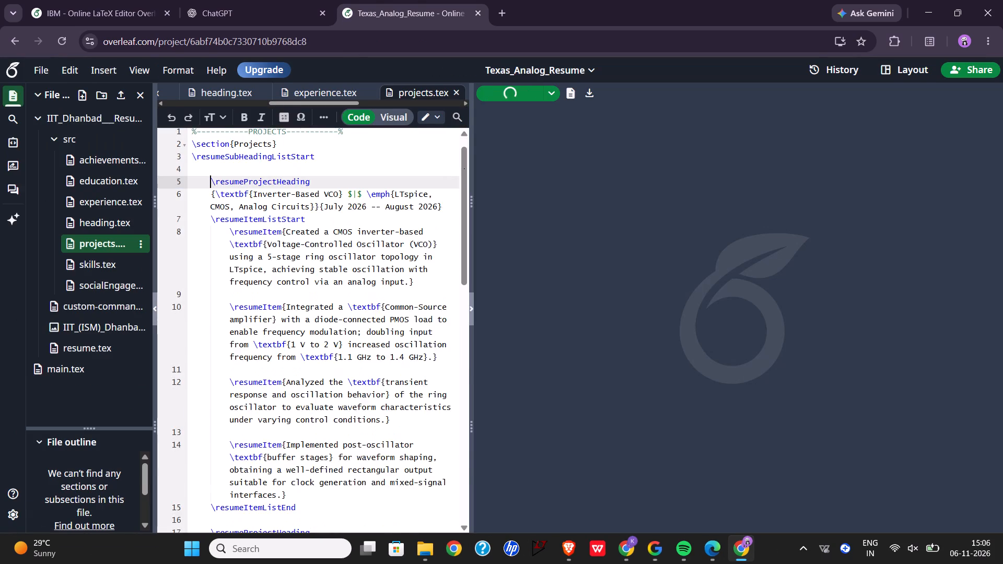
{"action": "scroll", "coordinate": [316, 406], "scroll_direction": "down", "scroll_amount": 5}
{"action": "scroll", "coordinate": [316, 406], "scroll_direction": "up", "scroll_amount": 3}
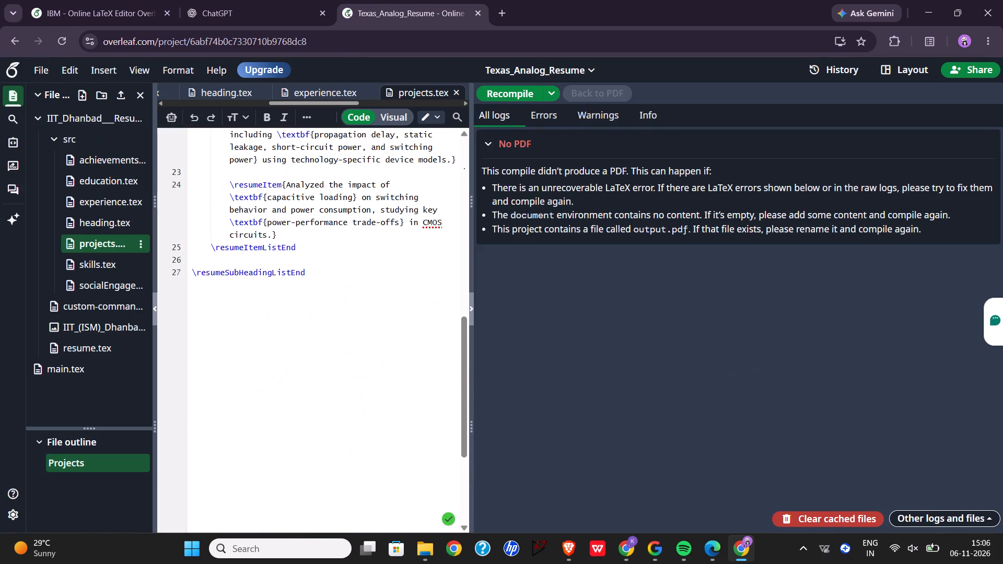
{"action": "scroll", "coordinate": [316, 406], "scroll_direction": "up", "scroll_amount": 2}
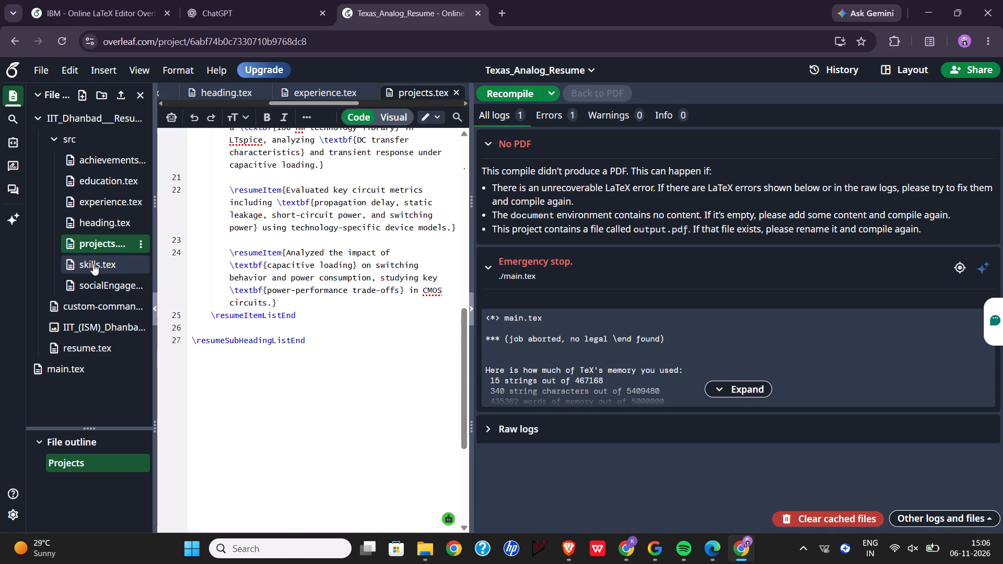
{"action": "left_click", "coordinate": [93, 264]}
{"action": "left_click", "coordinate": [93, 288]}
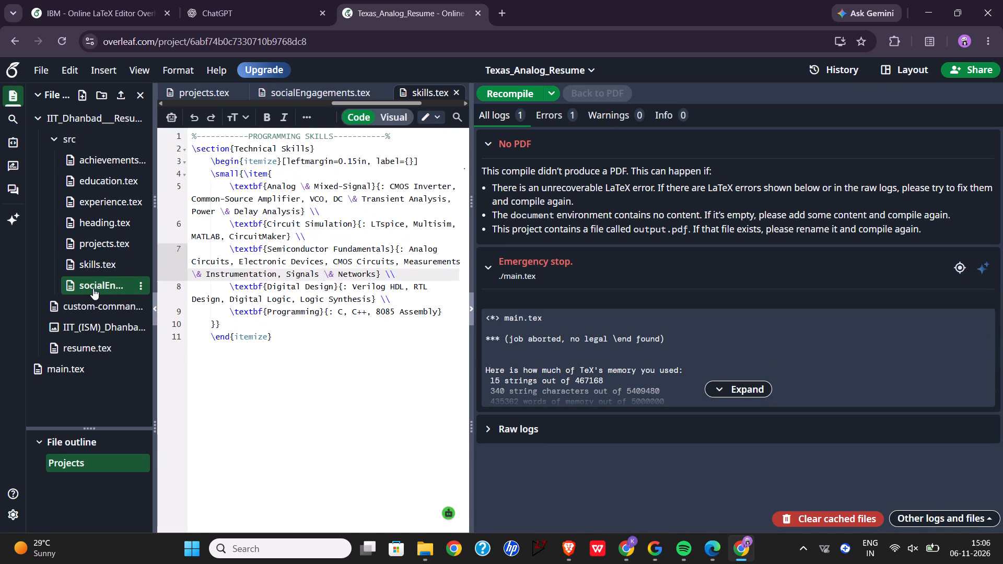
Open achievements.tex in Texas_Analog_Resume and highlight the HDLBits Advanced Practice achievement text for reading.
{"action": "left_click", "coordinate": [88, 161]}
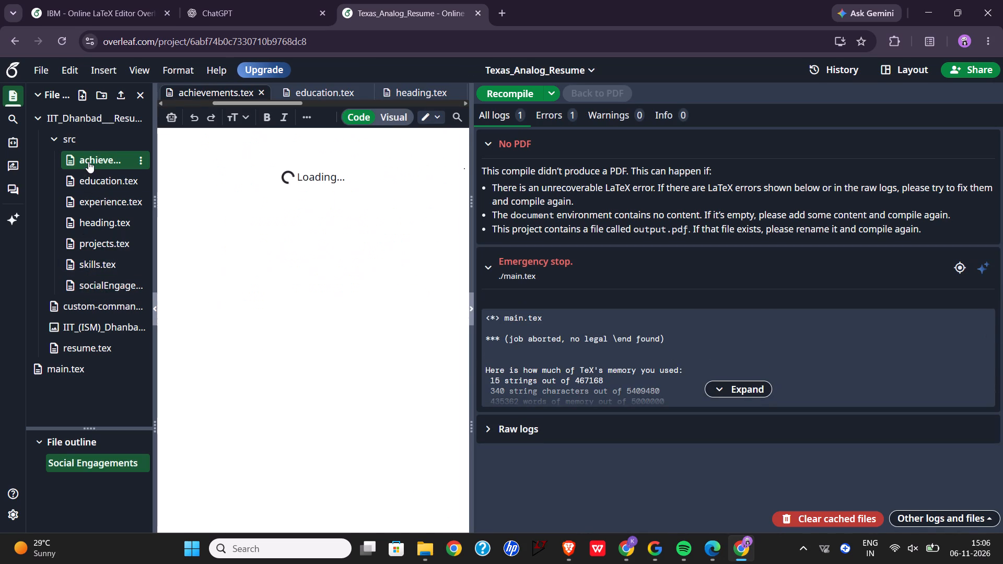
{"action": "scroll", "coordinate": [360, 293], "scroll_direction": "up", "scroll_amount": 1}
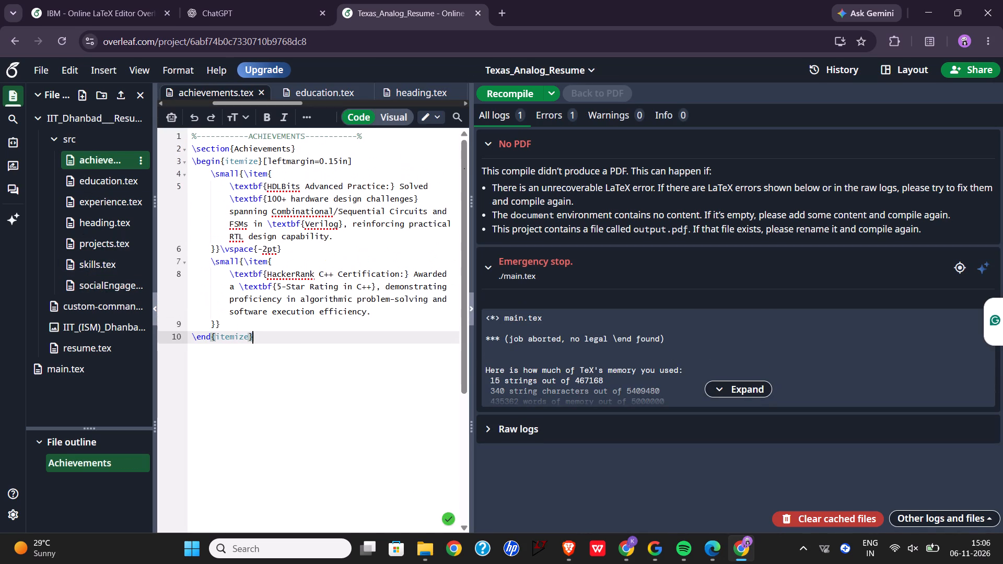
{"action": "scroll", "coordinate": [360, 293], "scroll_direction": "up", "scroll_amount": 1}
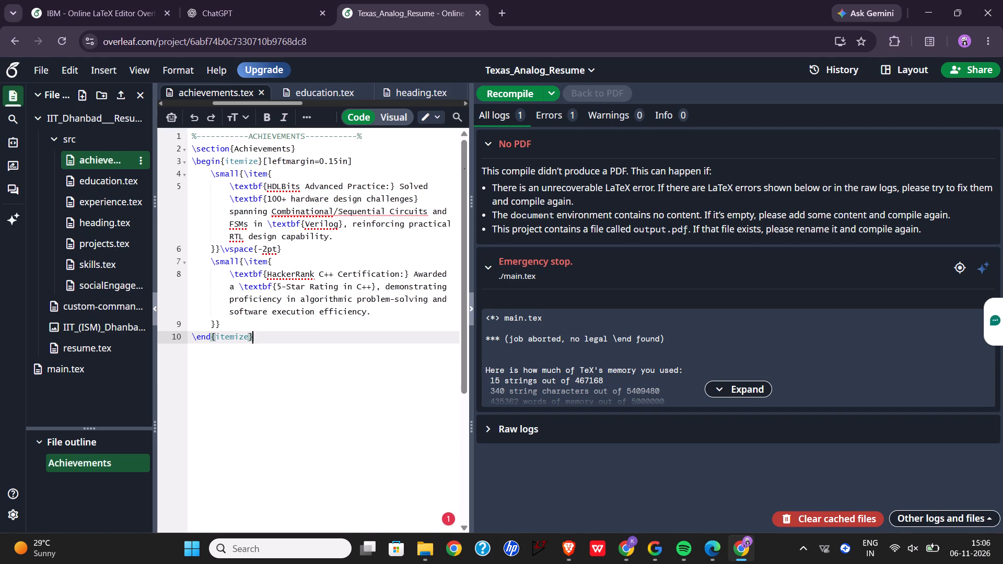
{"action": "scroll", "coordinate": [360, 293], "scroll_direction": "up", "scroll_amount": 1}
{"action": "left_click", "coordinate": [342, 241]}
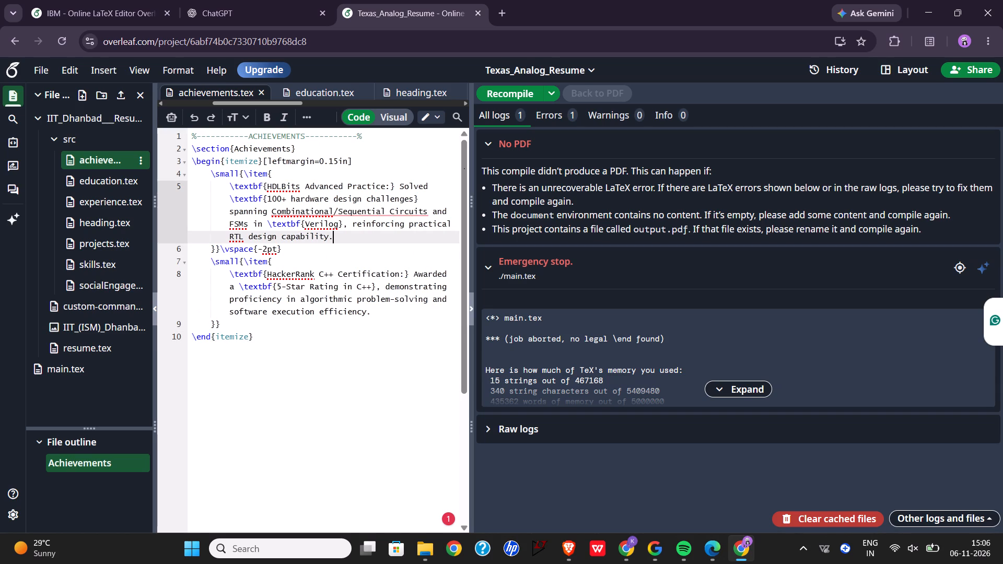
{"action": "left_click_drag", "start_coordinate": [342, 241], "coordinate": [266, 187]}
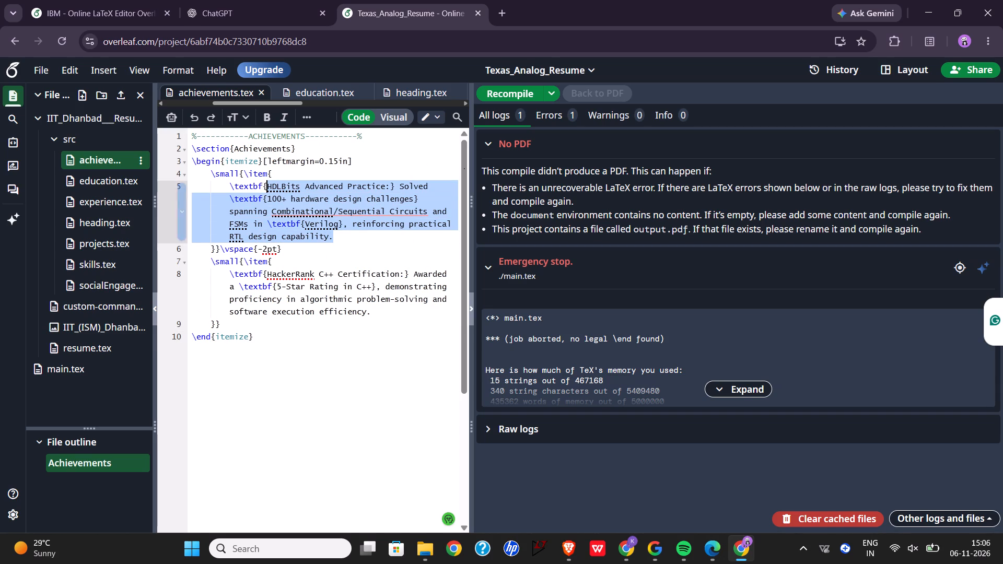
{"action": "left_click_drag", "start_coordinate": [266, 187], "coordinate": [268, 188]}
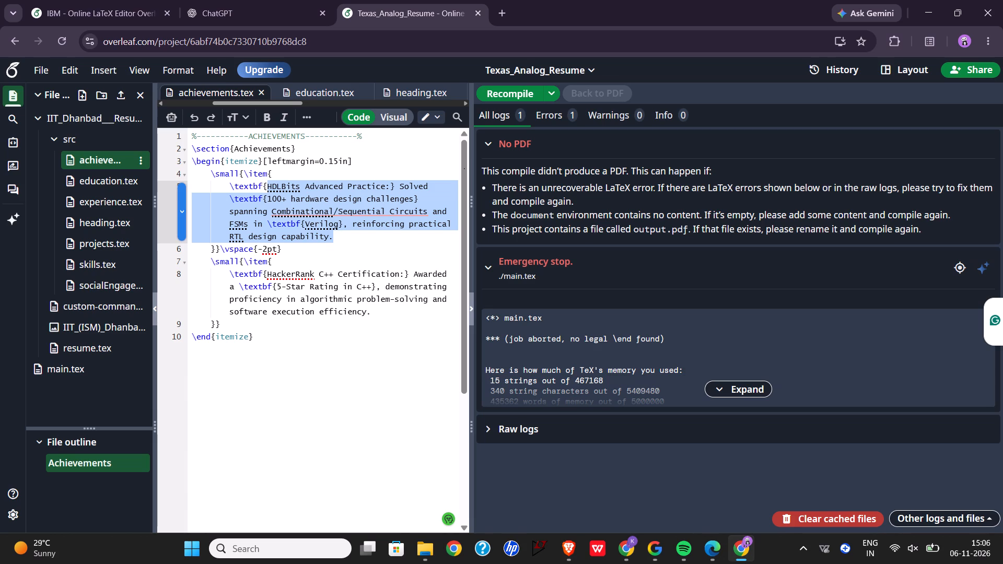
{"action": "left_click_drag", "start_coordinate": [268, 188], "coordinate": [269, 189]}
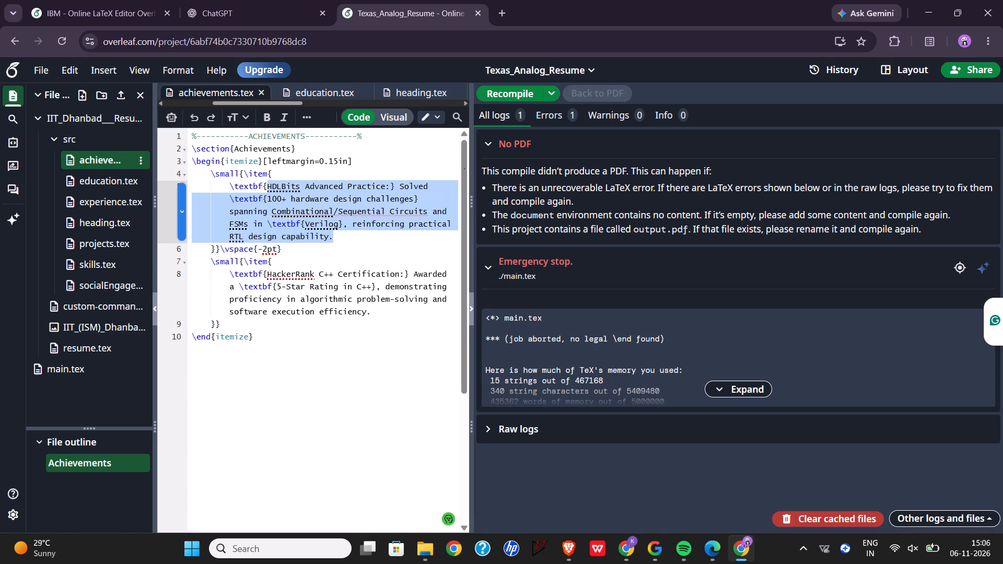
{"action": "left_click_drag", "start_coordinate": [269, 189], "coordinate": [272, 190]}
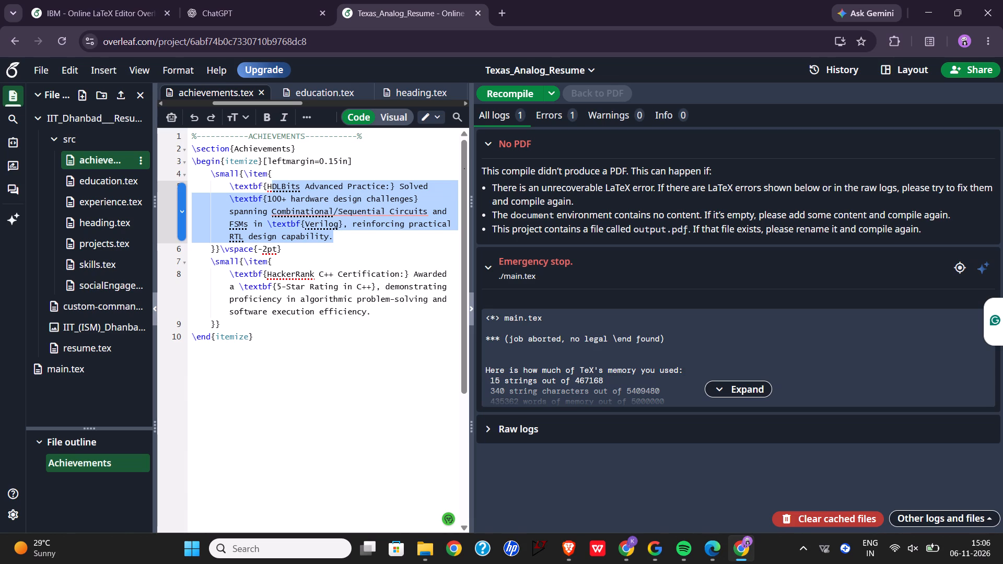
{"action": "left_click_drag", "start_coordinate": [272, 190], "coordinate": [273, 192]}
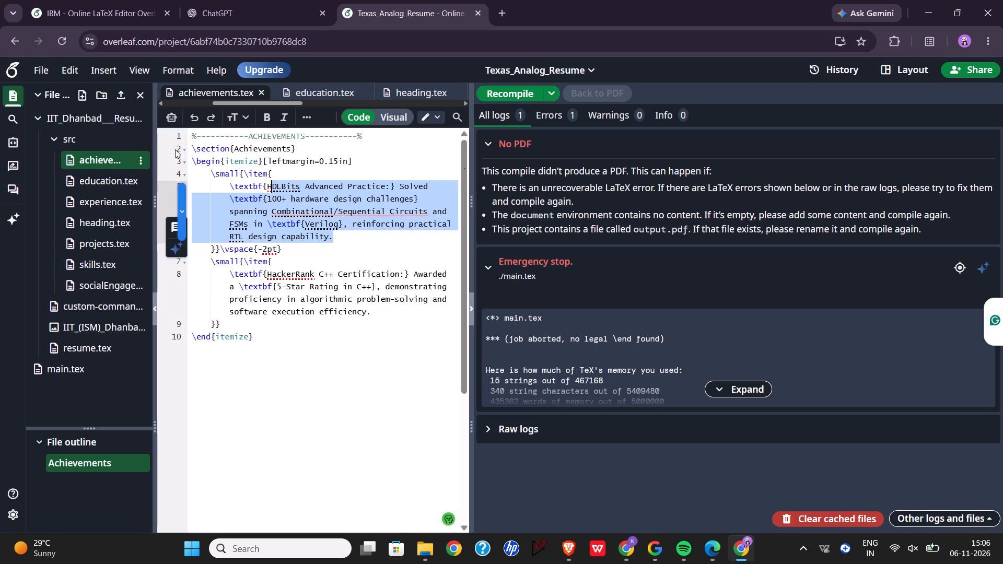
Return to the project list, open the NXP project, check its achievements.tex, and compile the résumé from resume.tex.
{"action": "scroll", "coordinate": [175, 149], "scroll_direction": "right", "scroll_amount": 6}
{"action": "scroll", "coordinate": [35, 139], "scroll_direction": "right", "scroll_amount": 7}
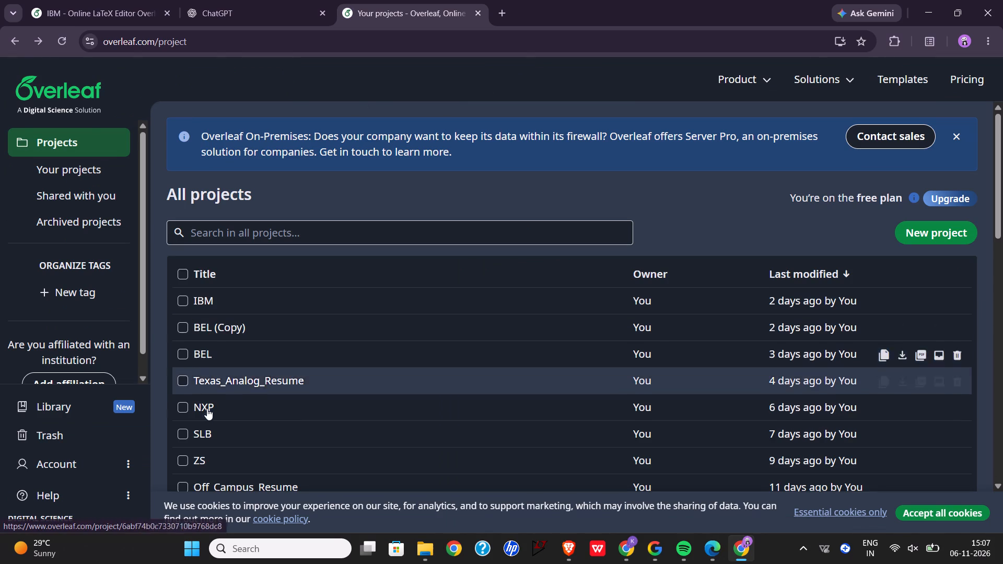
{"action": "left_click", "coordinate": [207, 409]}
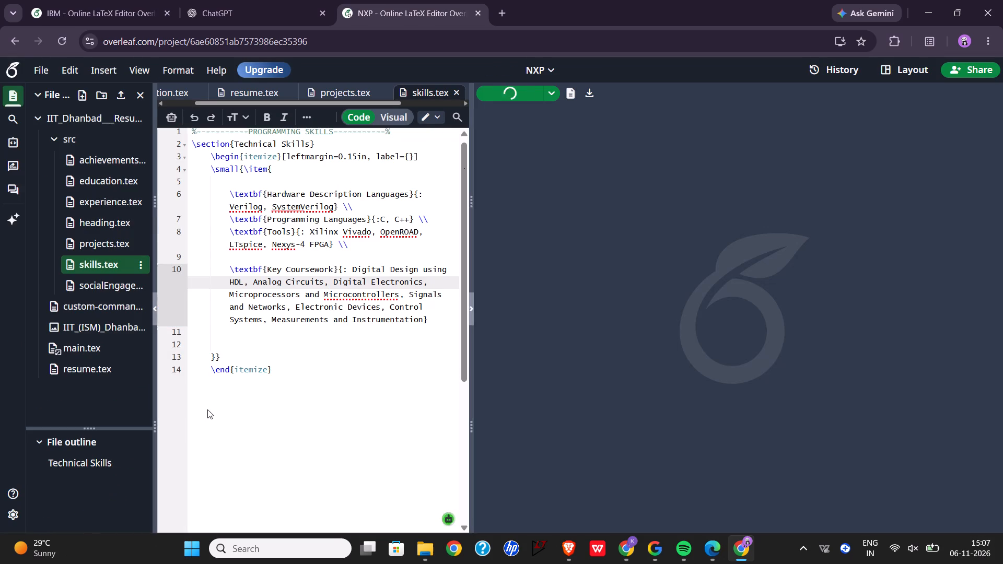
{"action": "left_click", "coordinate": [75, 162]}
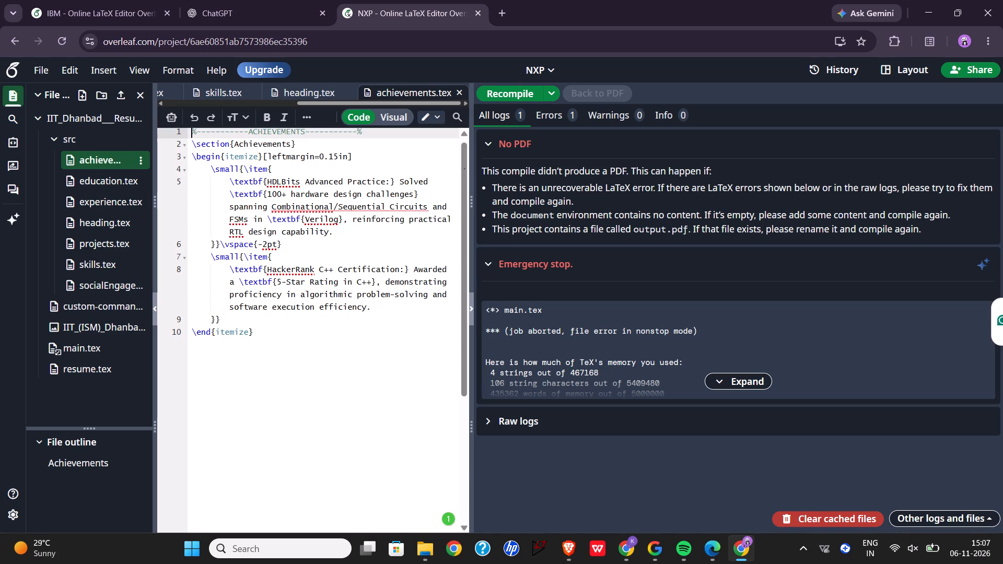
{"action": "left_click", "coordinate": [370, 225]}
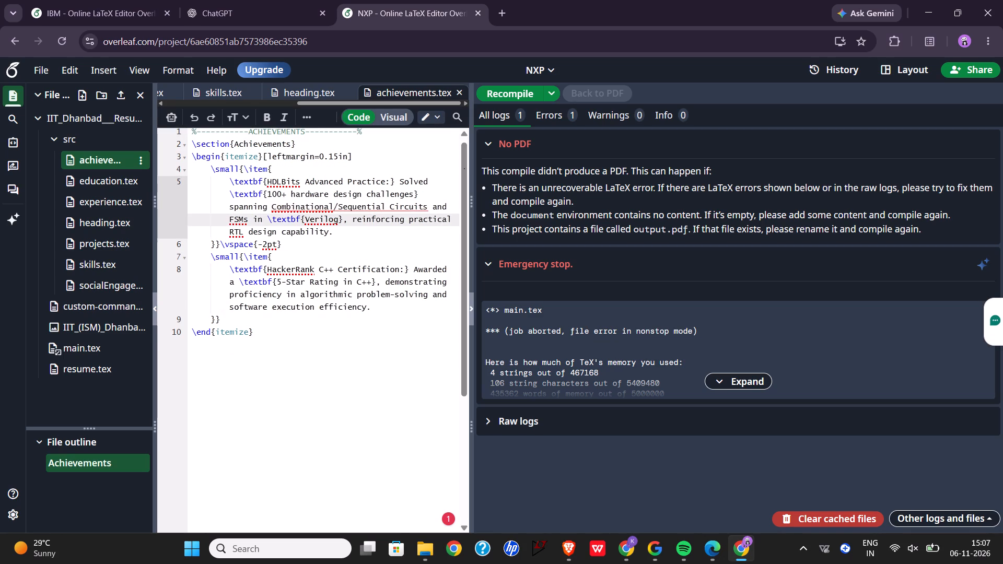
{"action": "left_click", "coordinate": [111, 374]}
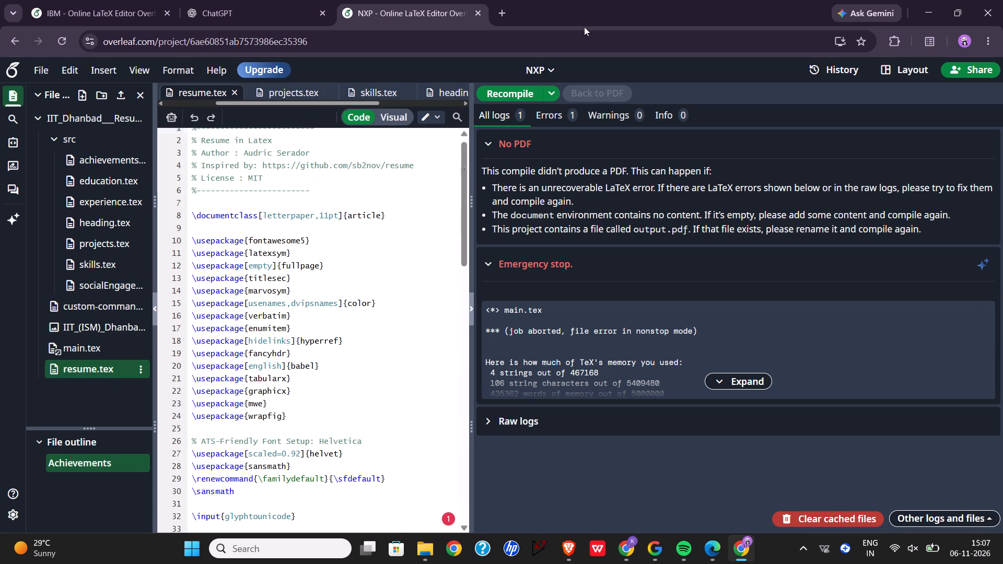
{"action": "left_click", "coordinate": [491, 91]}
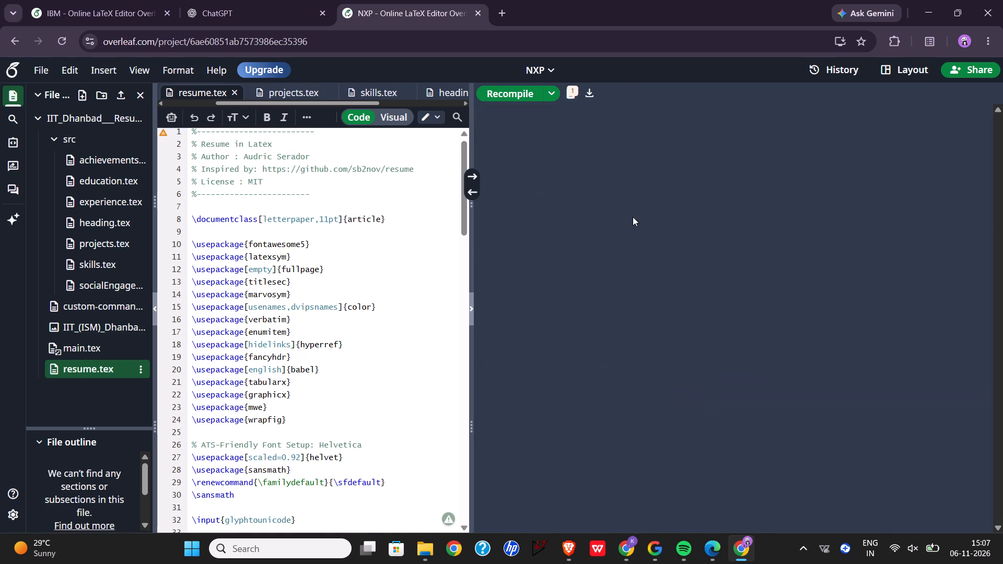
Examine the projects and achievements in NXP's compiled preview, enlarged around the HDLBits Advanced Practice entry.
{"action": "scroll", "coordinate": [653, 297], "scroll_direction": "down", "scroll_amount": 3}
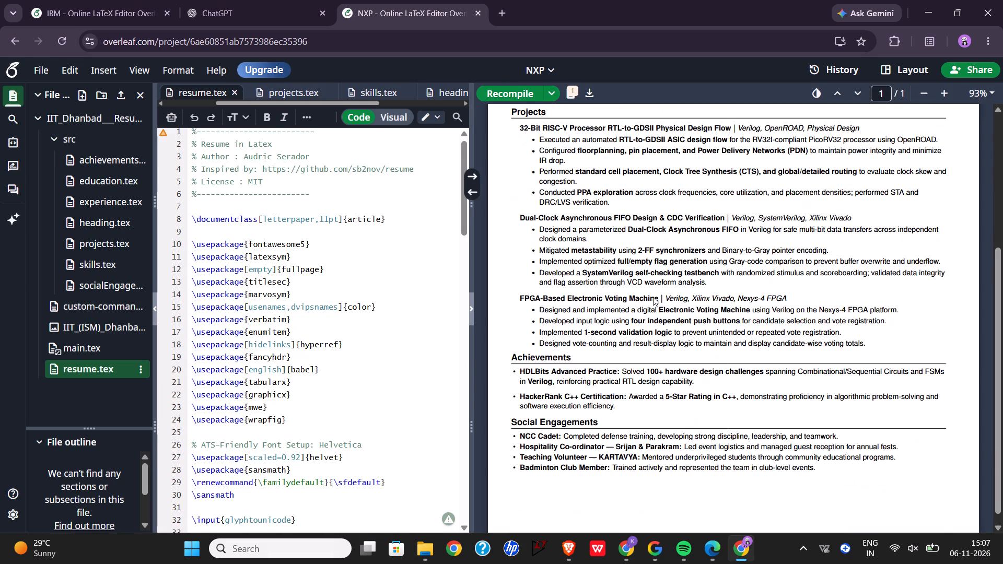
{"action": "scroll", "coordinate": [653, 297], "scroll_direction": "down", "scroll_amount": 1}
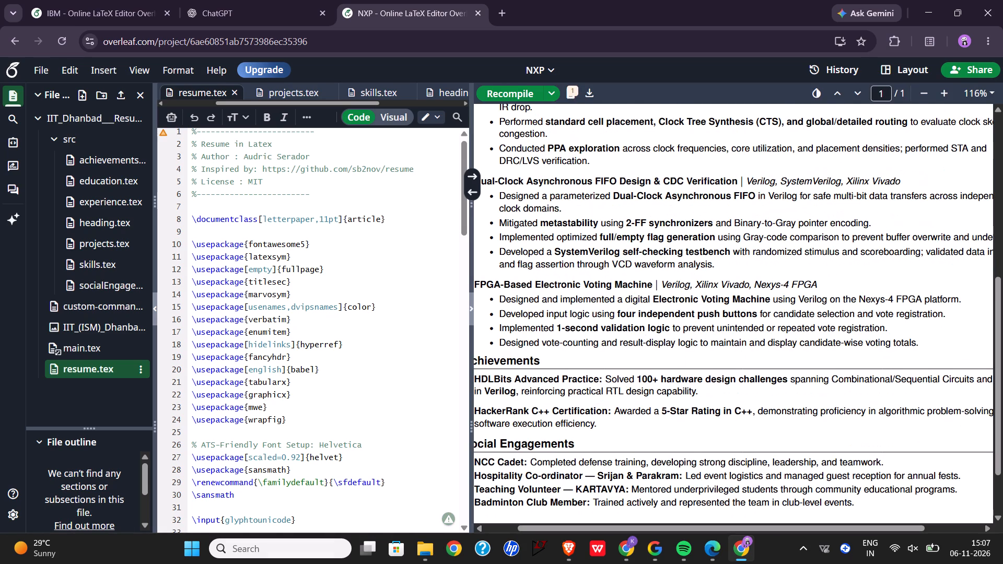
{"action": "scroll", "coordinate": [653, 297], "scroll_direction": "right", "scroll_amount": 2}
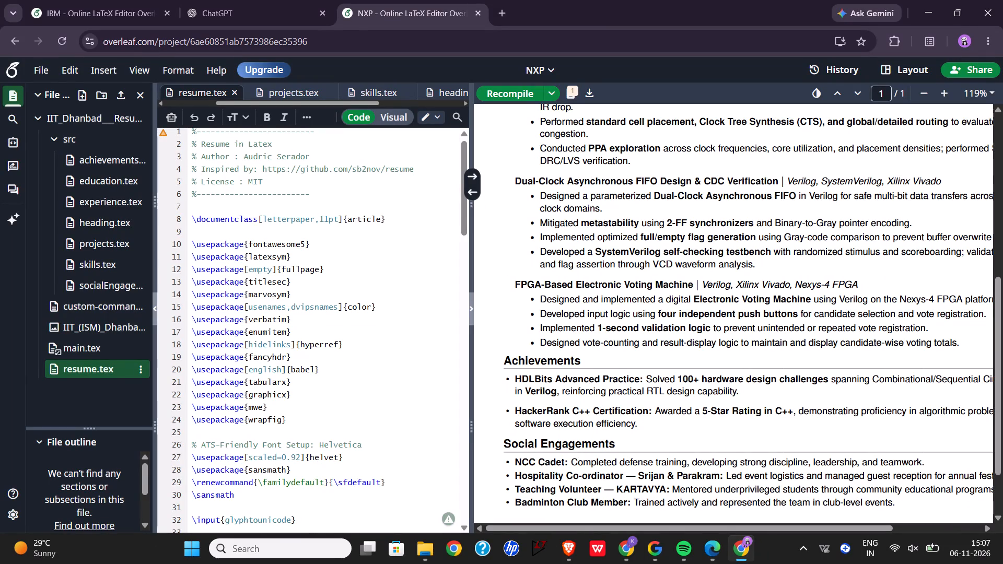
{"action": "left_click_drag", "start_coordinate": [750, 391], "coordinate": [523, 379]}
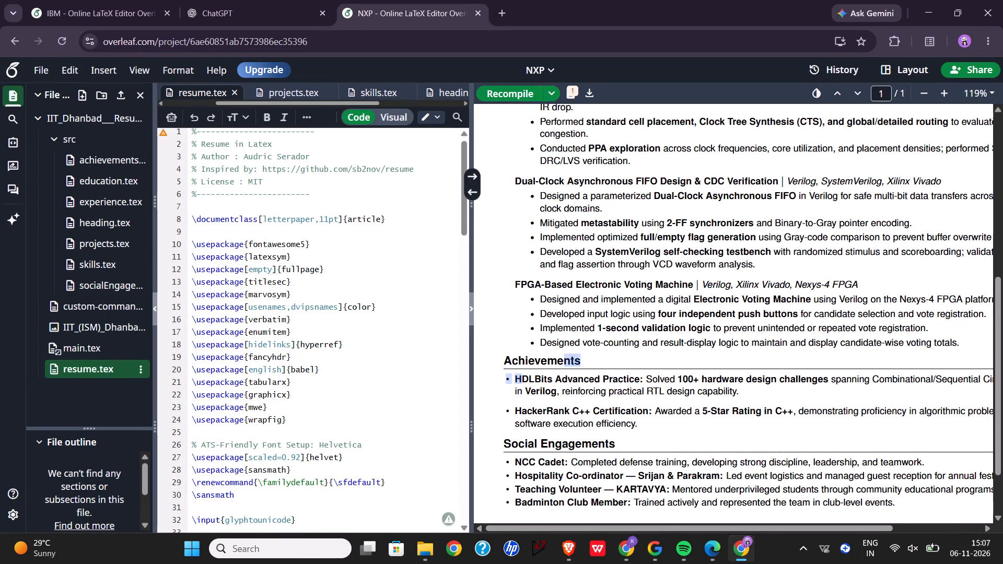
{"action": "left_click", "coordinate": [523, 379]}
Review the compiled IBM résumé from the header to the achievements and social engagements for comparison with NXP.
{"action": "left_click", "coordinate": [110, 0]}
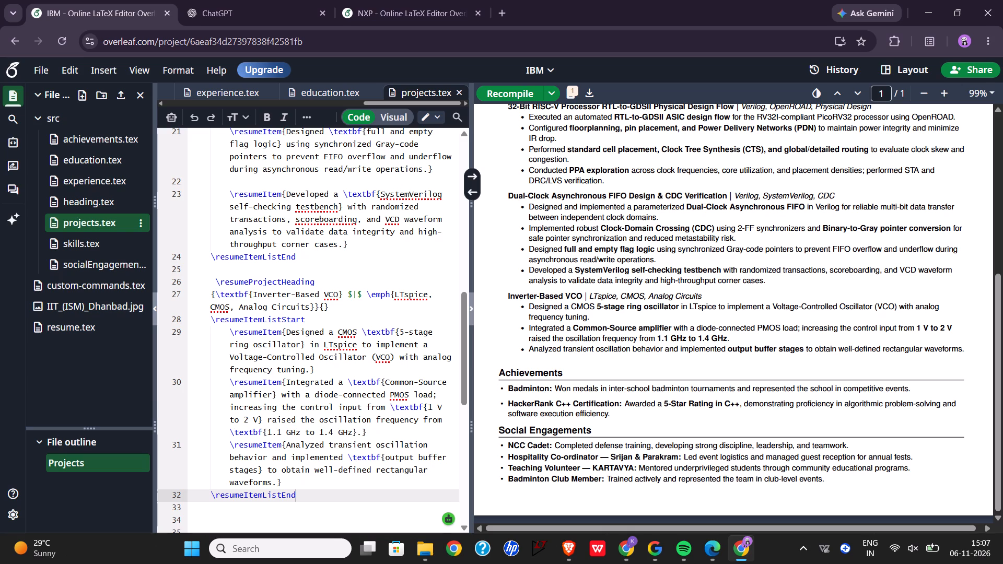
{"action": "scroll", "coordinate": [716, 304], "scroll_direction": "up", "scroll_amount": 5}
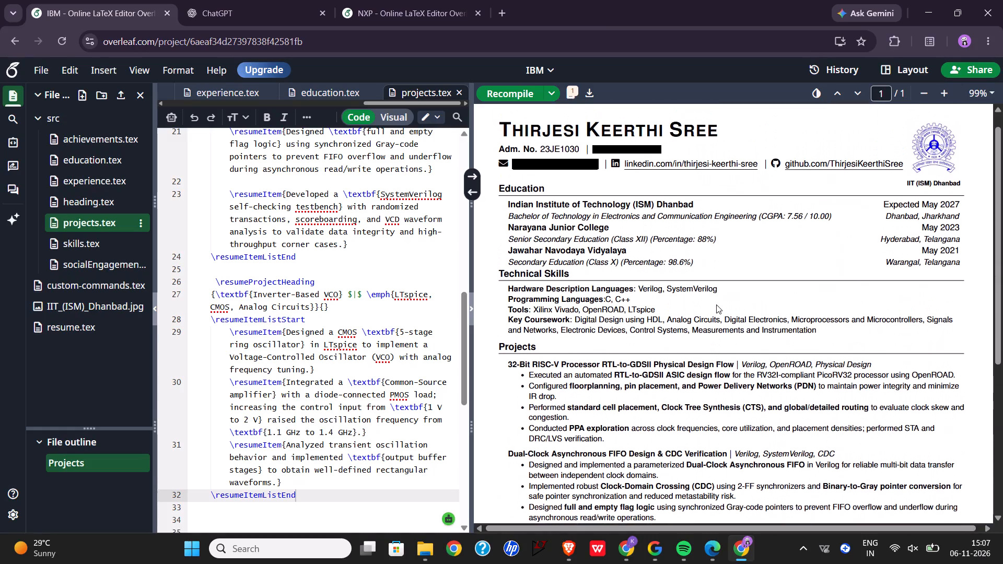
{"action": "scroll", "coordinate": [716, 304], "scroll_direction": "up", "scroll_amount": 1}
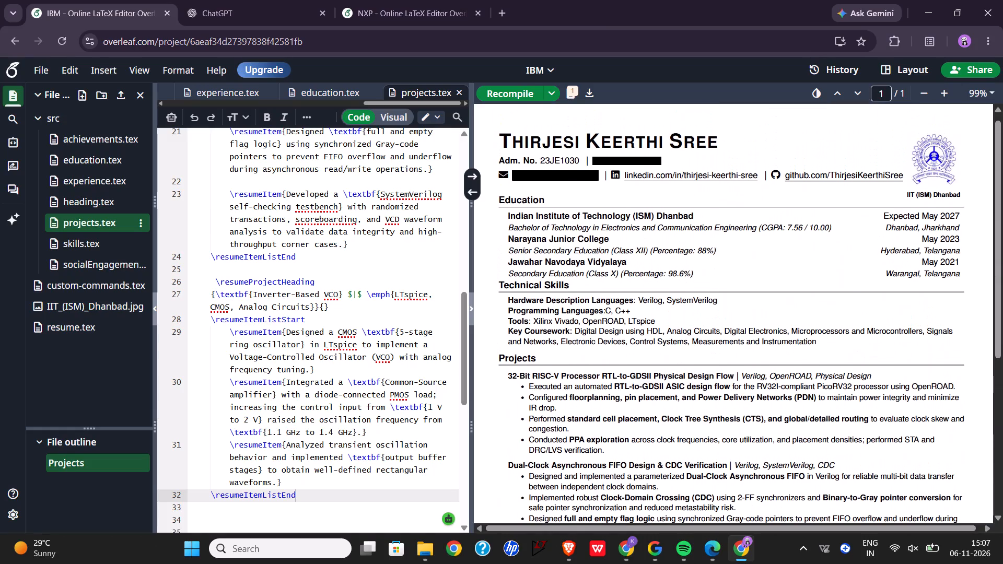
{"action": "scroll", "coordinate": [698, 340], "scroll_direction": "down", "scroll_amount": 1}
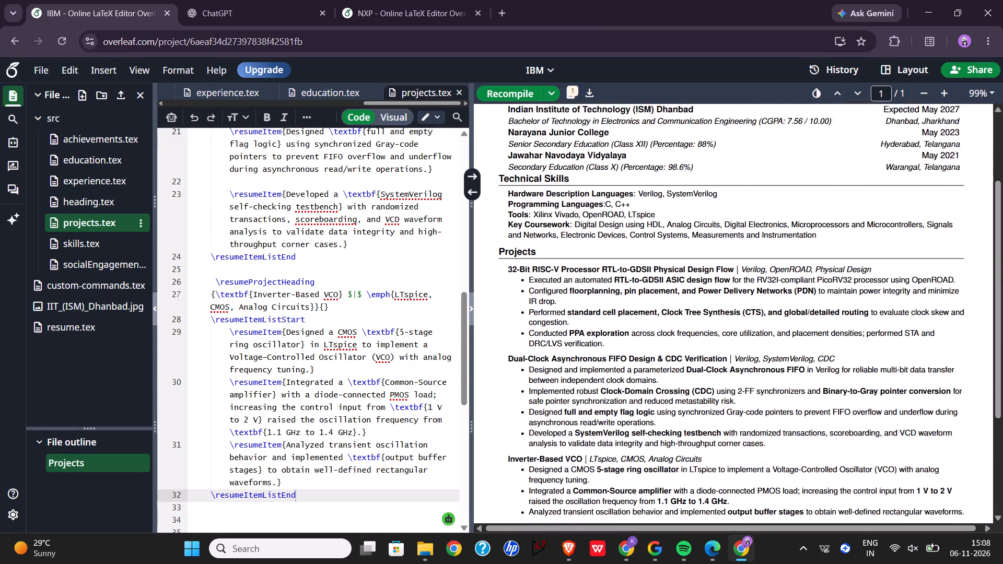
{"action": "scroll", "coordinate": [698, 340], "scroll_direction": "down", "scroll_amount": 3}
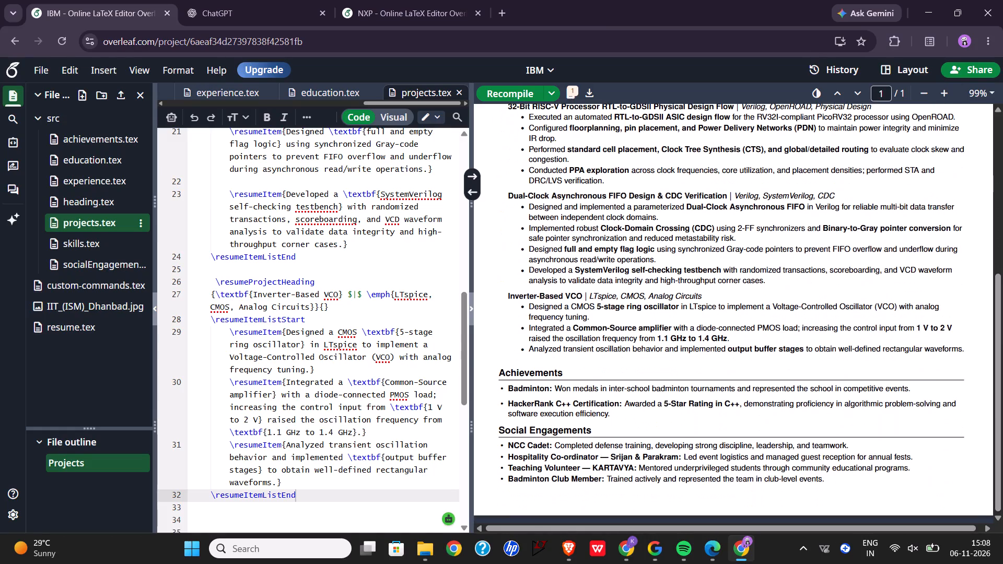
Copy the HDLBits Advanced Practice item, from \small{\item{ through its closing braces, from the NXP project's achievements.tex.
{"action": "left_click", "coordinate": [373, 0]}
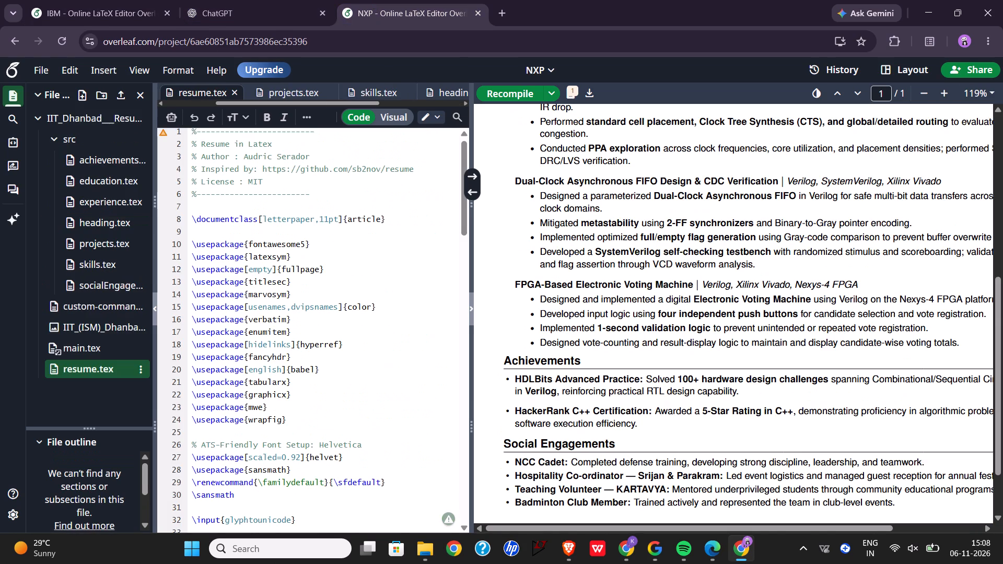
{"action": "scroll", "coordinate": [440, 183], "scroll_direction": "down", "scroll_amount": 1}
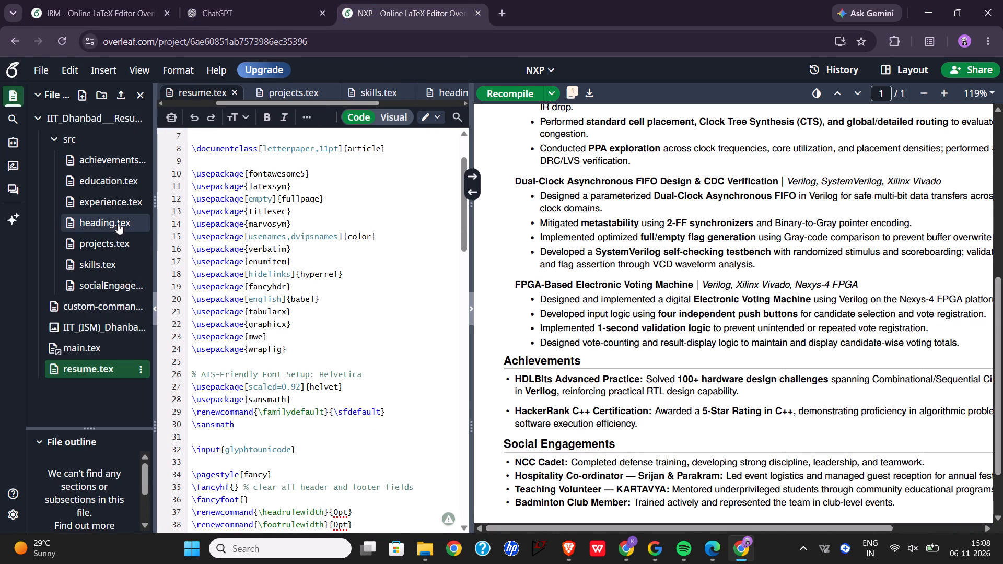
{"action": "left_click", "coordinate": [120, 166]}
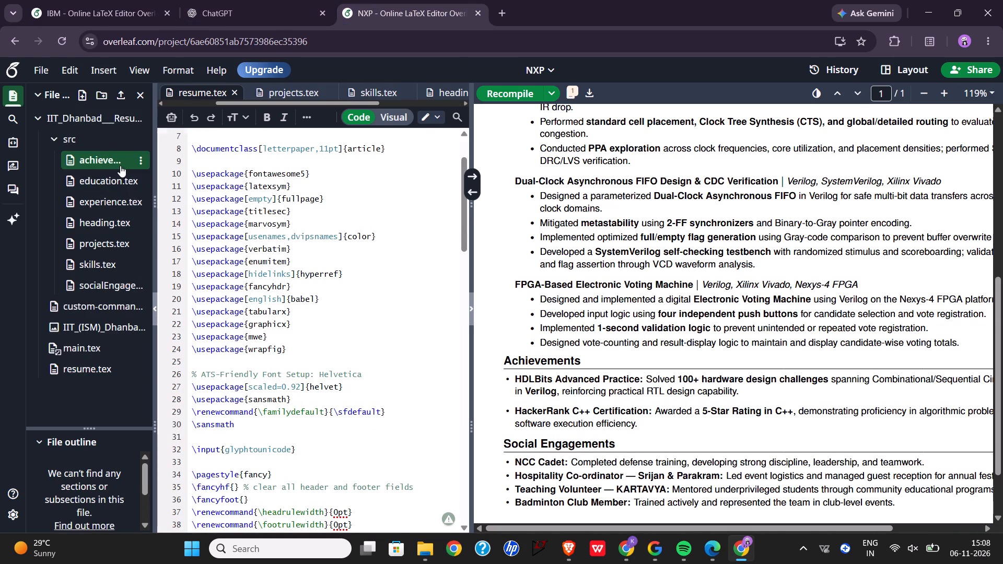
{"action": "scroll", "coordinate": [271, 299], "scroll_direction": "up", "scroll_amount": 1}
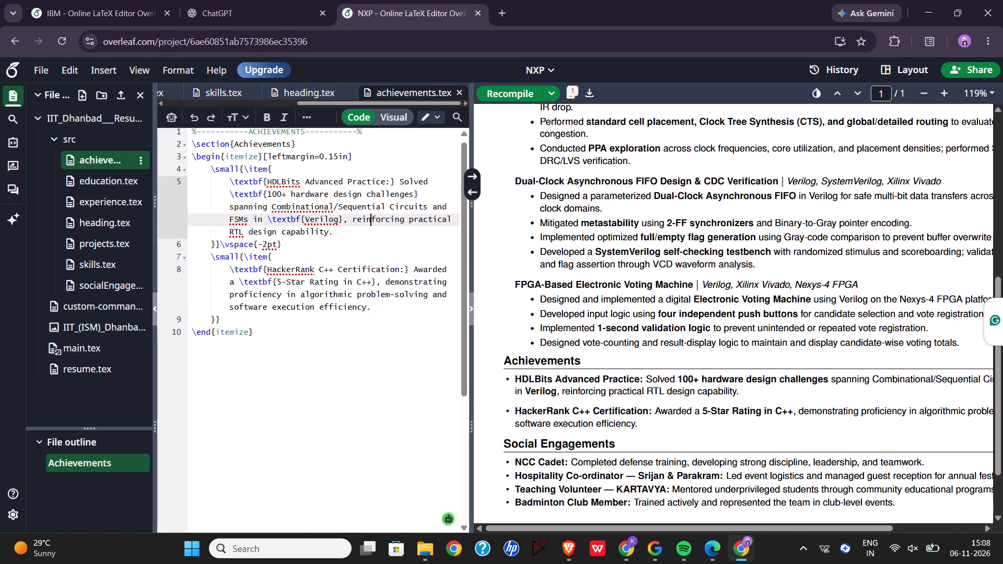
{"action": "scroll", "coordinate": [271, 299], "scroll_direction": "up", "scroll_amount": 1}
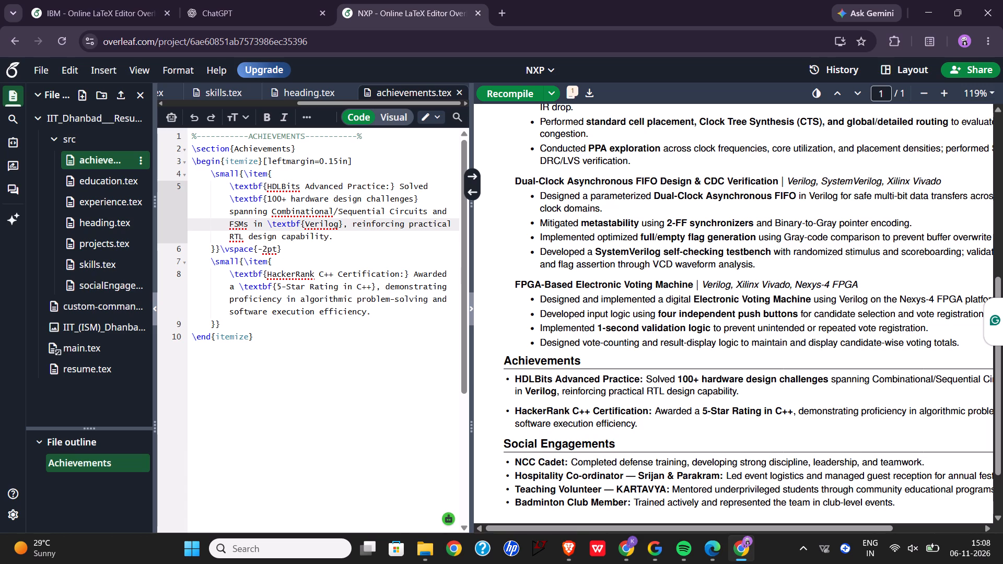
{"action": "left_click_drag", "start_coordinate": [207, 171], "coordinate": [219, 245]}
{"action": "key", "text": "ctrl+c"}
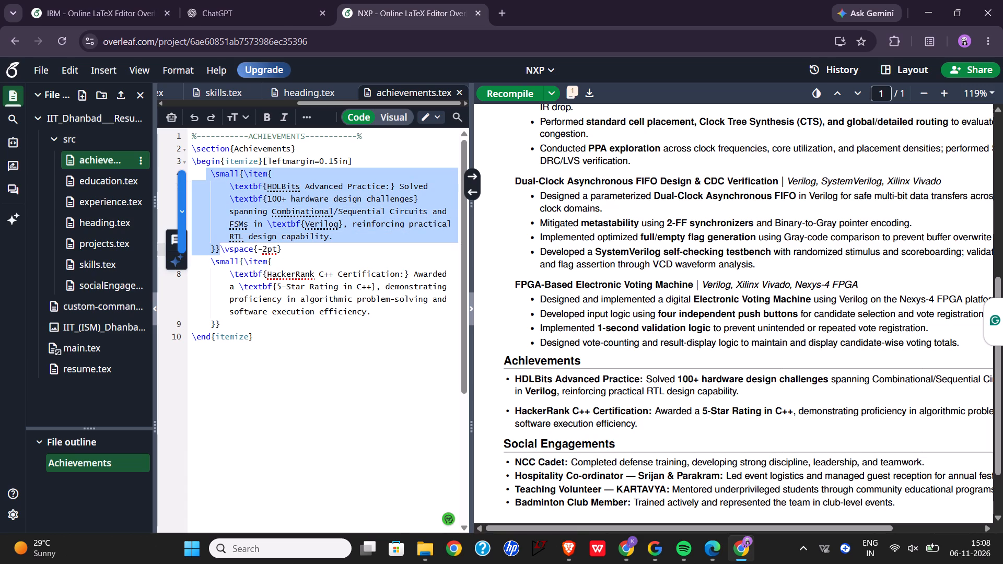
Switch to the IBM project and open achievements.tex at the end of the Badminton item's \vspace line.
{"action": "left_click", "coordinate": [121, 0]}
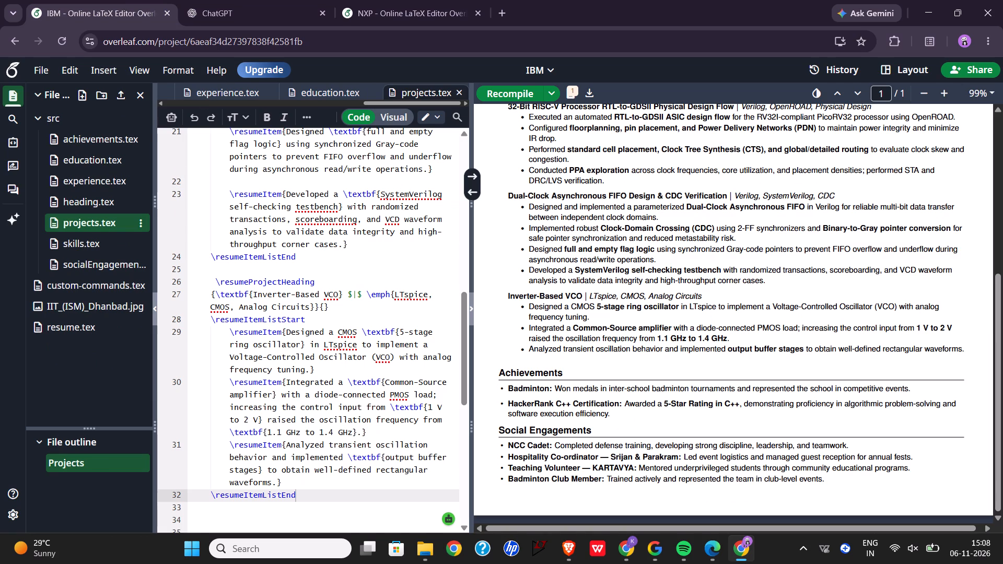
{"action": "scroll", "coordinate": [271, 257], "scroll_direction": "down", "scroll_amount": 1}
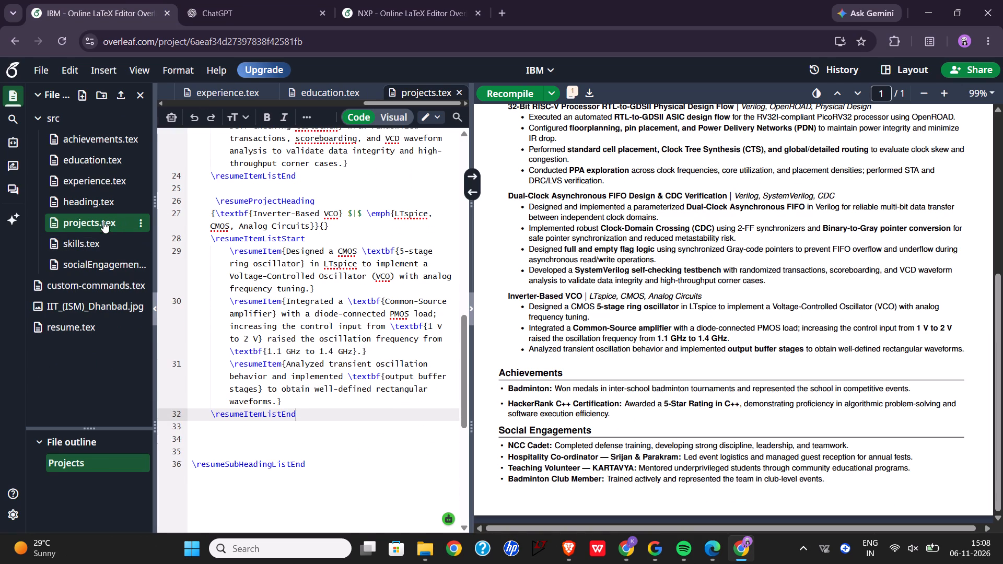
{"action": "left_click", "coordinate": [112, 143]}
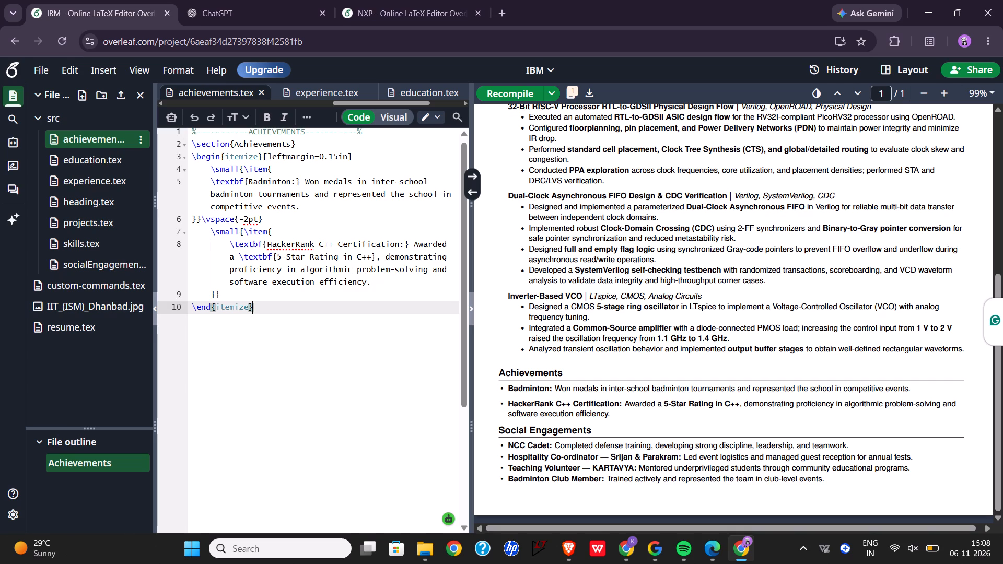
{"action": "left_click", "coordinate": [266, 219]}
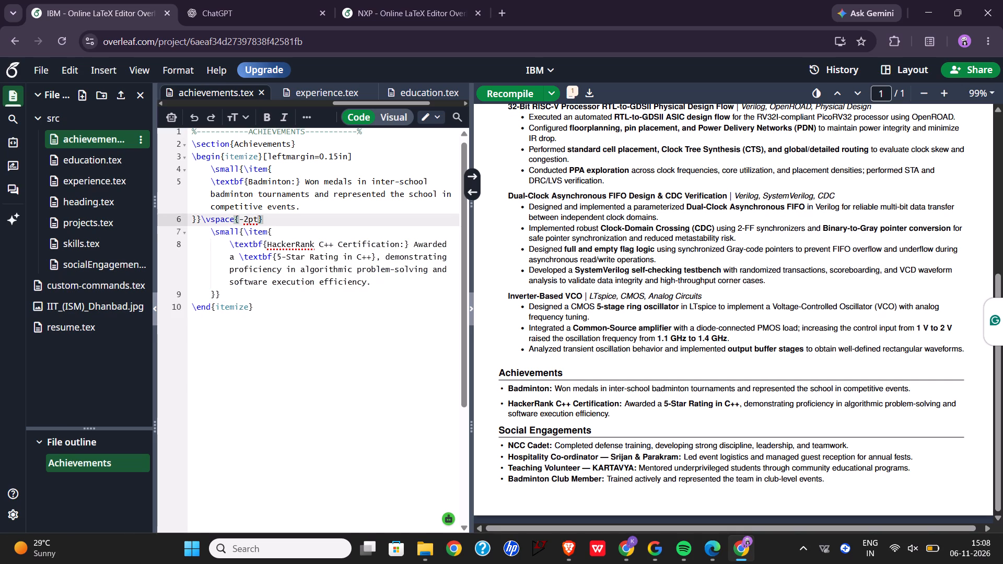
Return to the NXP project and copy the whole HDLBits Advanced Practice item, including its trailing \vspace{-2pt}.
{"action": "left_click", "coordinate": [381, 0]}
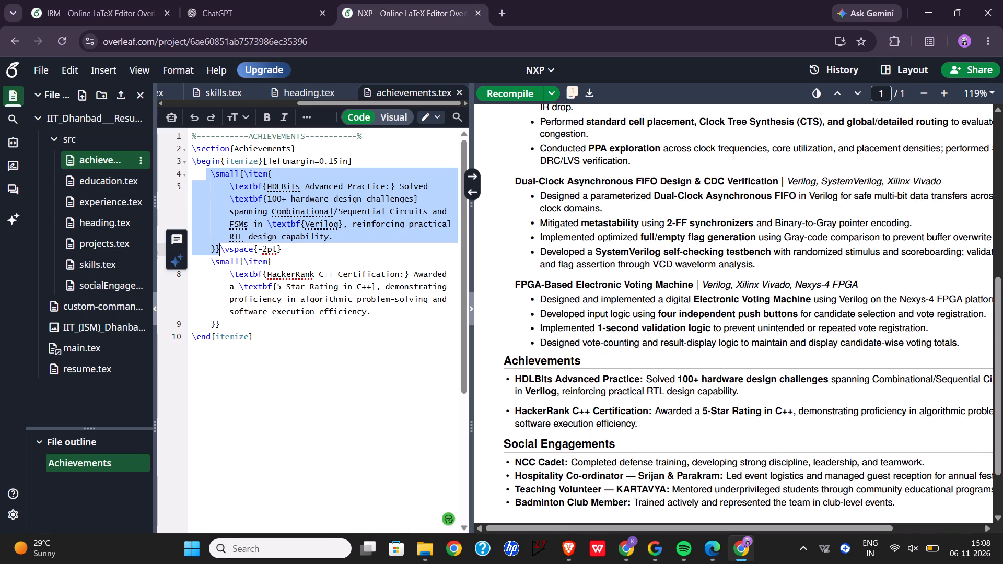
{"action": "left_click_drag", "start_coordinate": [287, 253], "coordinate": [281, 250]}
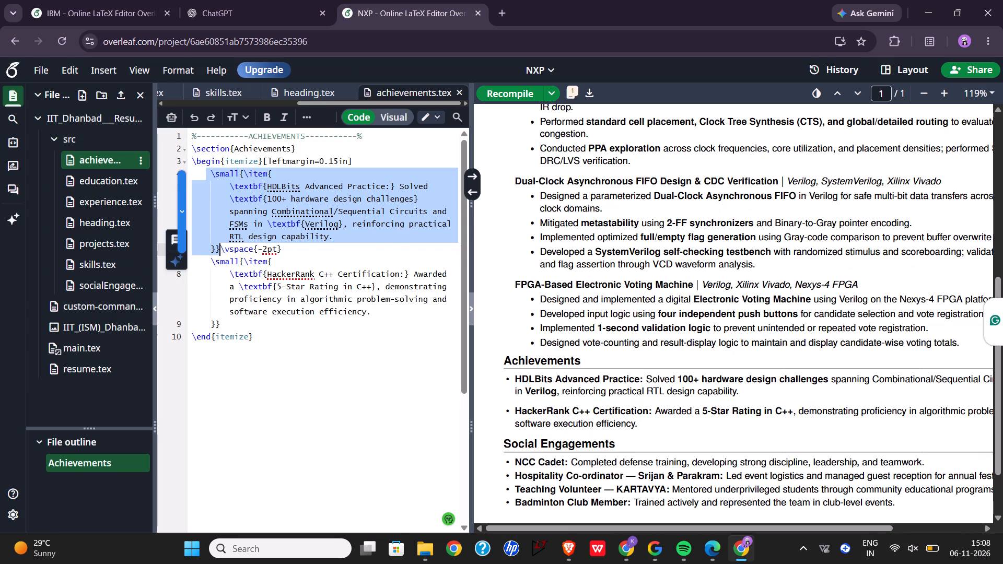
{"action": "left_click", "coordinate": [284, 248]}
{"action": "left_click_drag", "start_coordinate": [284, 248], "coordinate": [206, 175]}
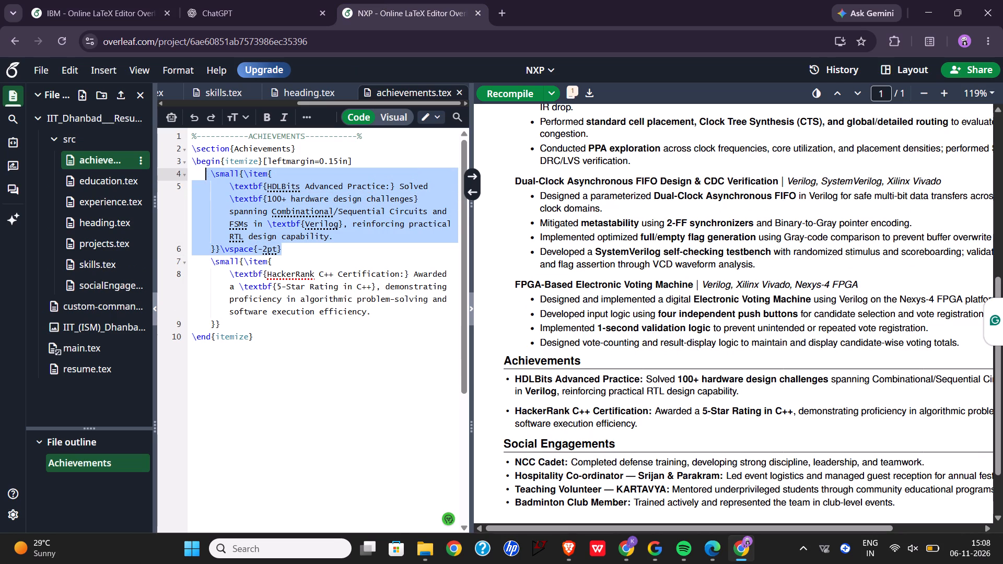
{"action": "left_click_drag", "start_coordinate": [206, 175], "coordinate": [211, 176]}
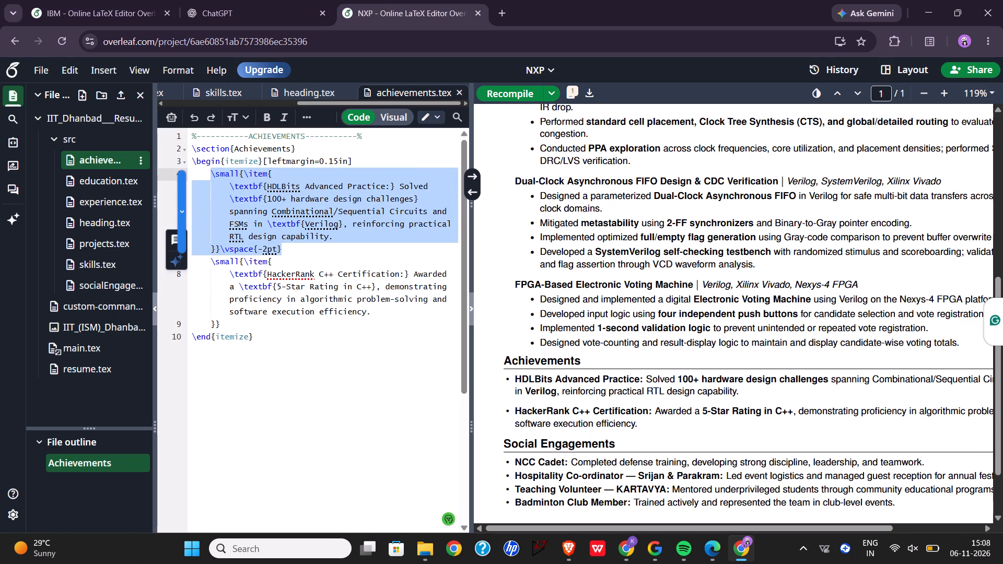
{"action": "key", "text": "ctrl+c"}
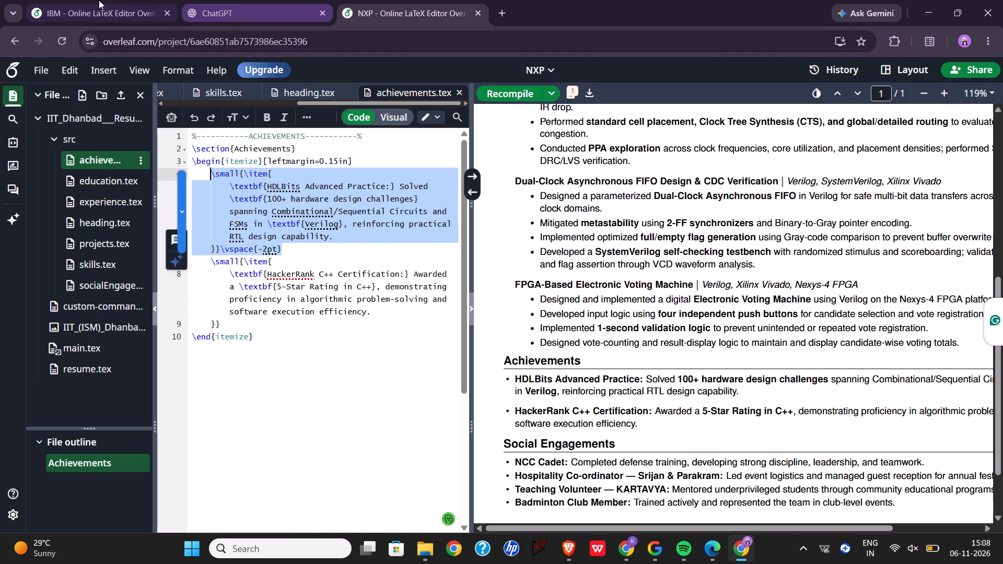
Paste the HDLBits item on a new line between the Badminton and HackerRank items in IBM's achievements.tex and recompile.
{"action": "left_click", "coordinate": [97, 0]}
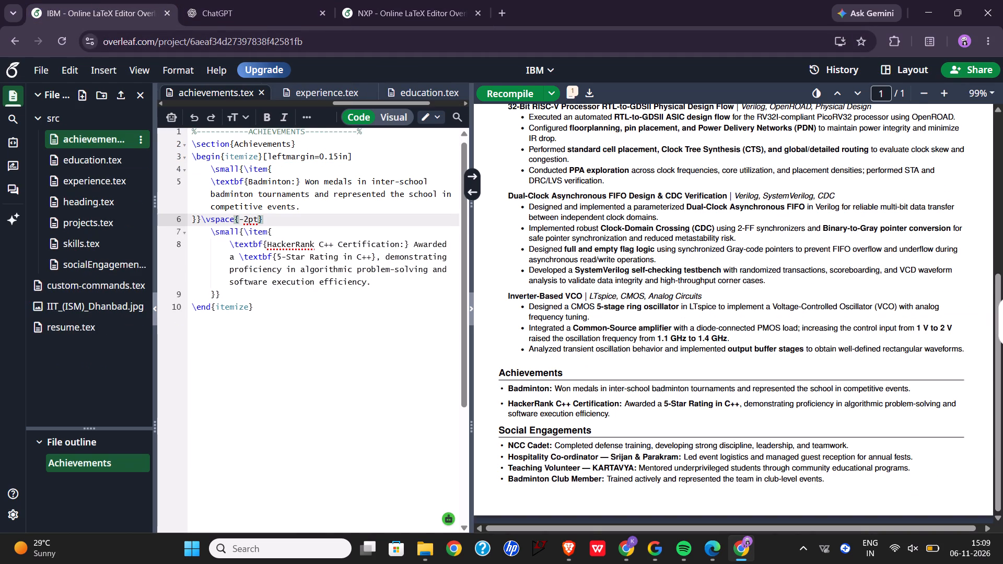
{"action": "left_click", "coordinate": [263, 221]}
{"action": "key", "text": "Return"}
{"action": "key", "text": "ctrl+v"}
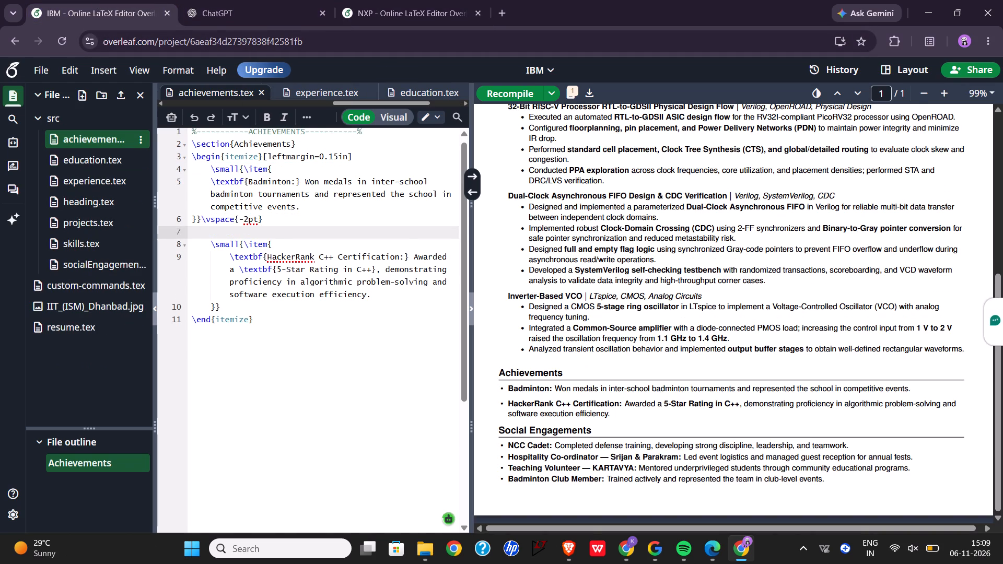
{"action": "left_click", "coordinate": [497, 91]}
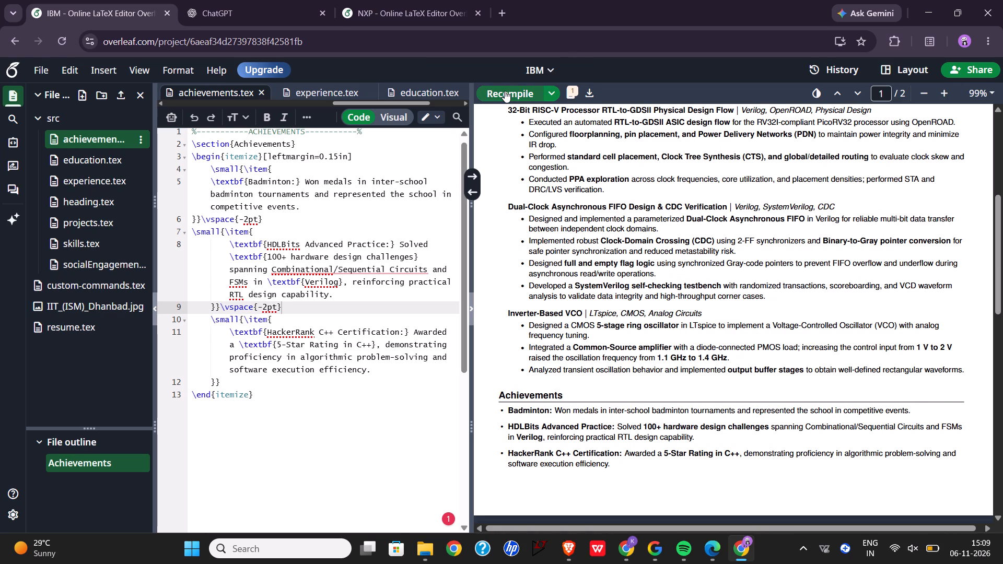
{"action": "left_click", "coordinate": [505, 91]}
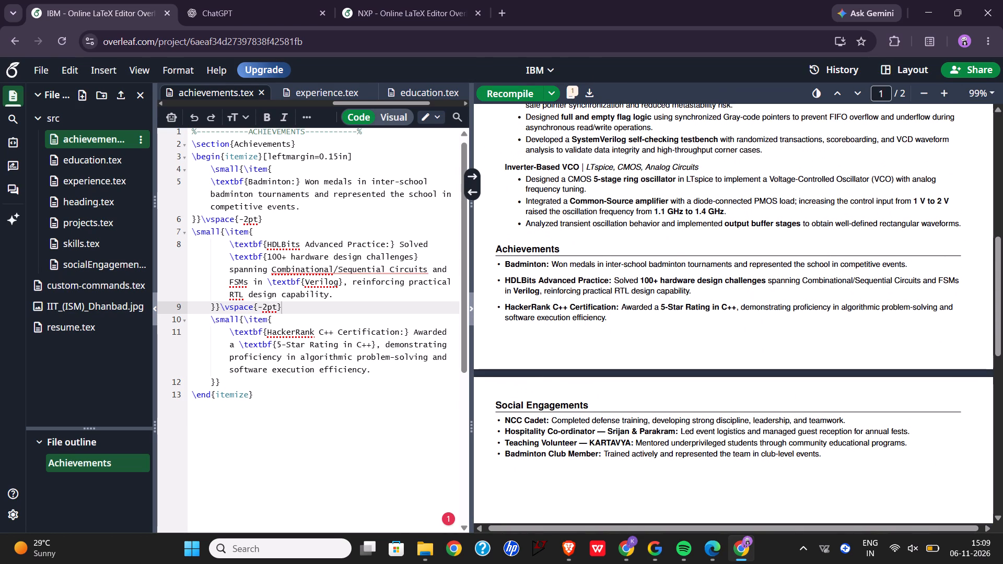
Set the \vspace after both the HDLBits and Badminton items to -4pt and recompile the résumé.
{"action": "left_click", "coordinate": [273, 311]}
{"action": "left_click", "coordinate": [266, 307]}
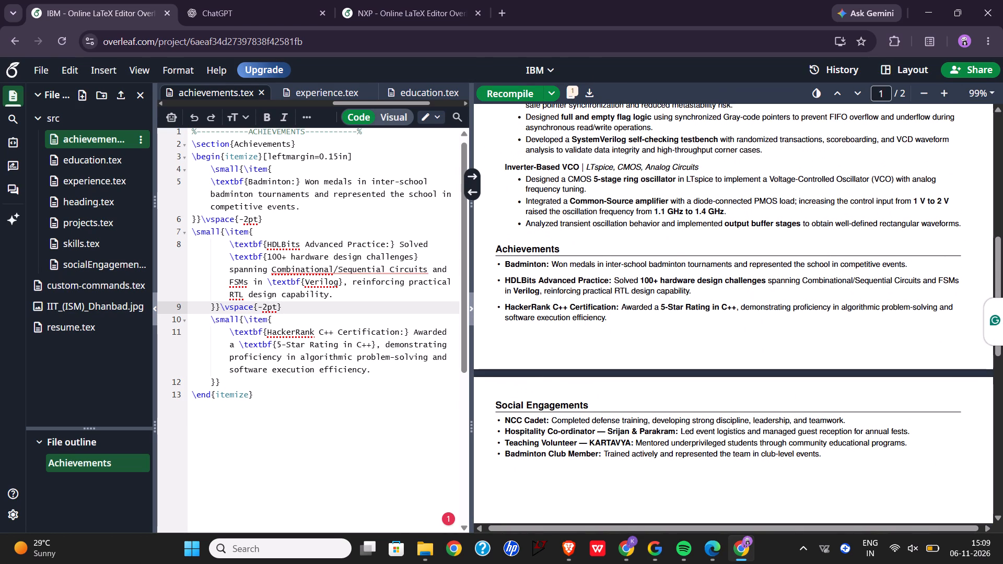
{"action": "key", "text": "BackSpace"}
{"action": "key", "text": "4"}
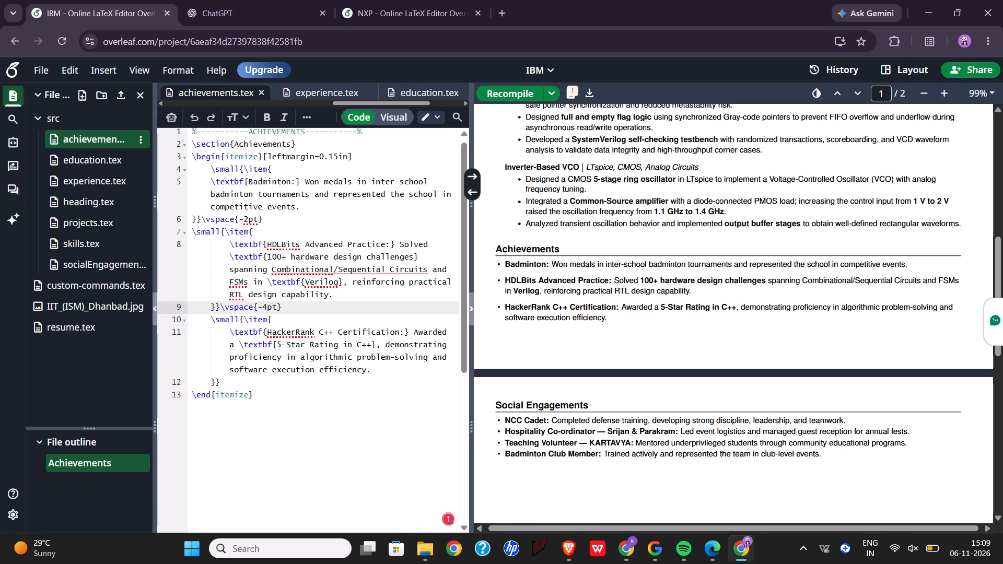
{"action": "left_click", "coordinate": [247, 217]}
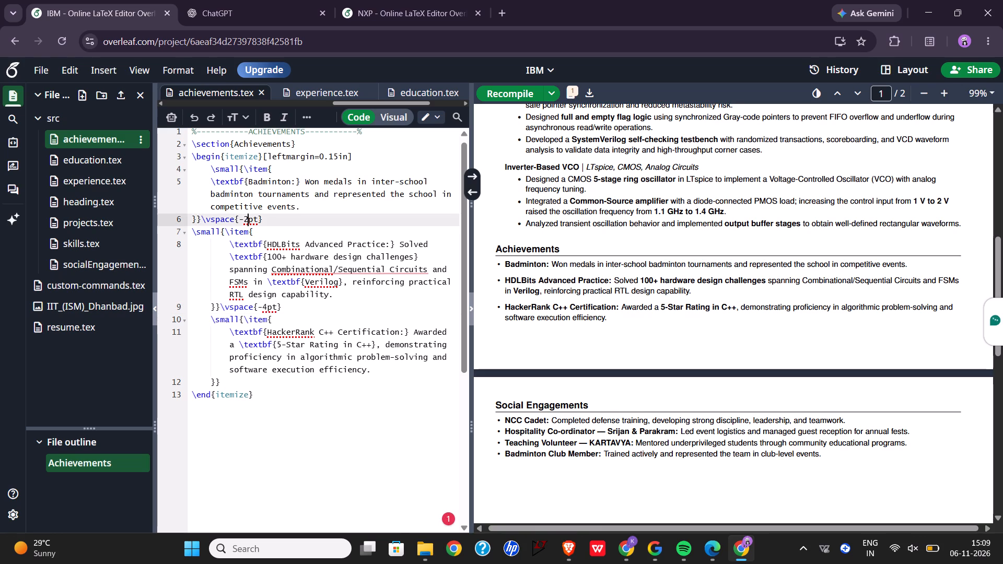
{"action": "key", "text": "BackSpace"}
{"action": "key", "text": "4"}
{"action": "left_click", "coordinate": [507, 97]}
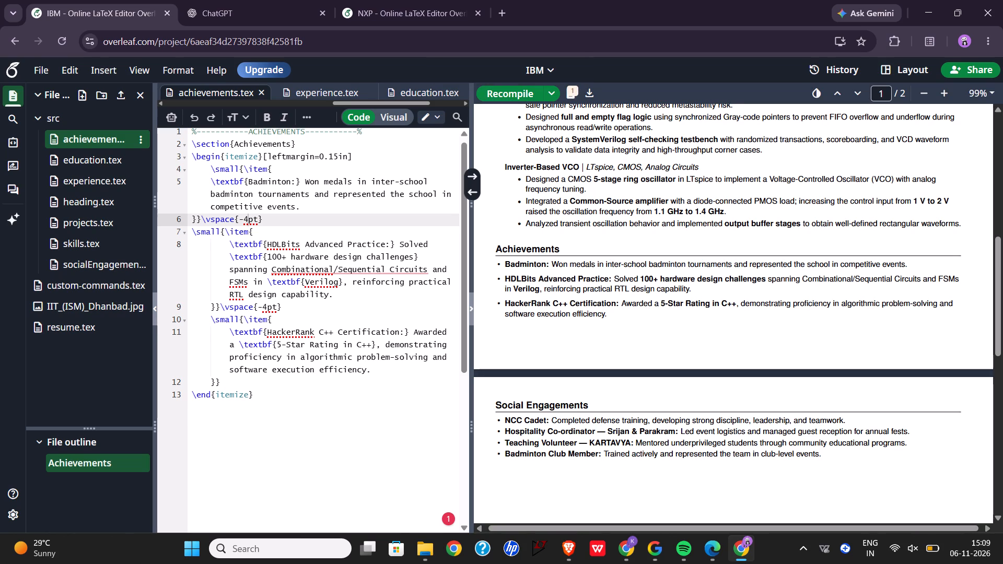
Set the \vspace after both the Badminton and HDLBits items to -6pt and recompile the résumé.
{"action": "left_click", "coordinate": [249, 220]}
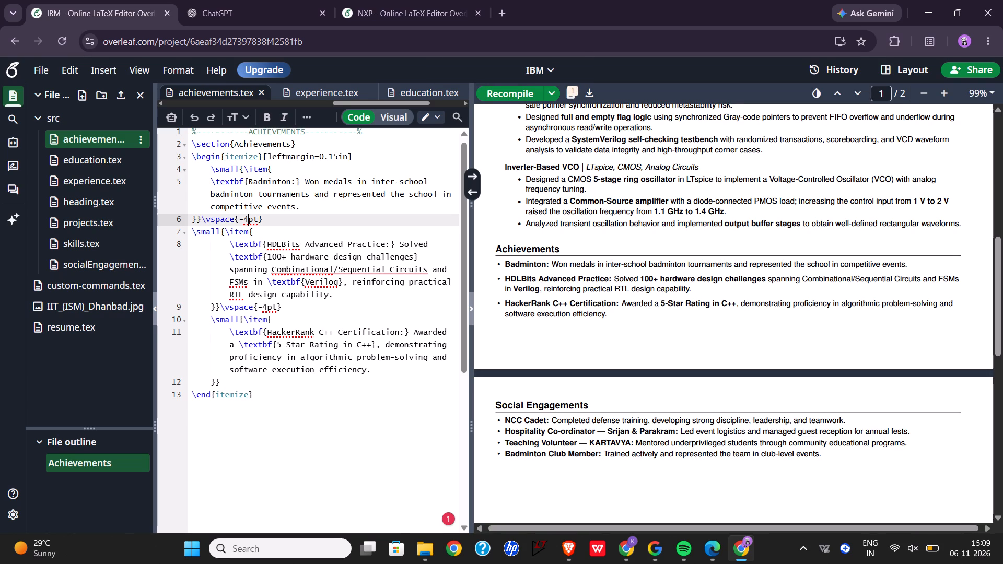
{"action": "key", "text": "BackSpace"}
{"action": "key", "text": "6"}
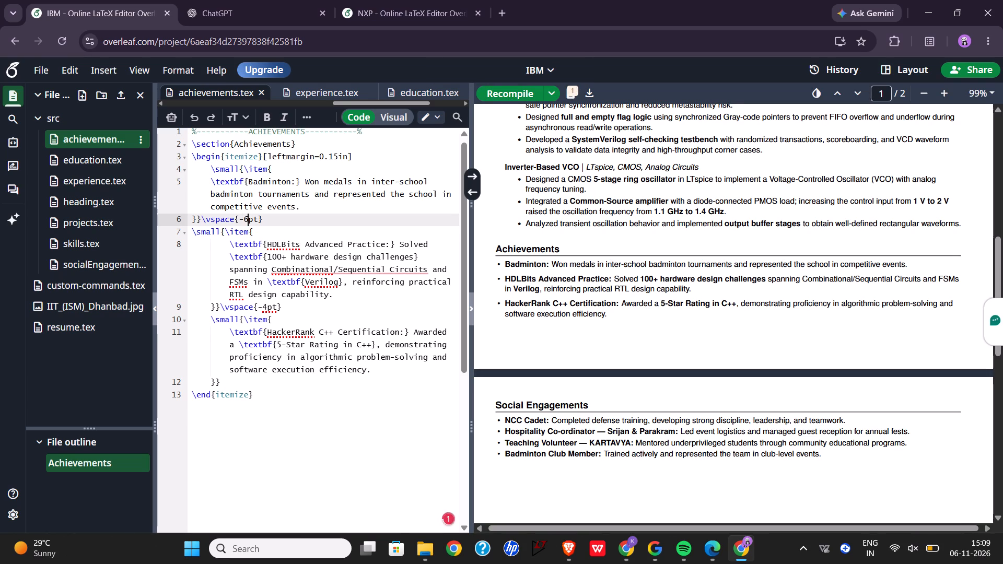
{"action": "left_click", "coordinate": [268, 307]}
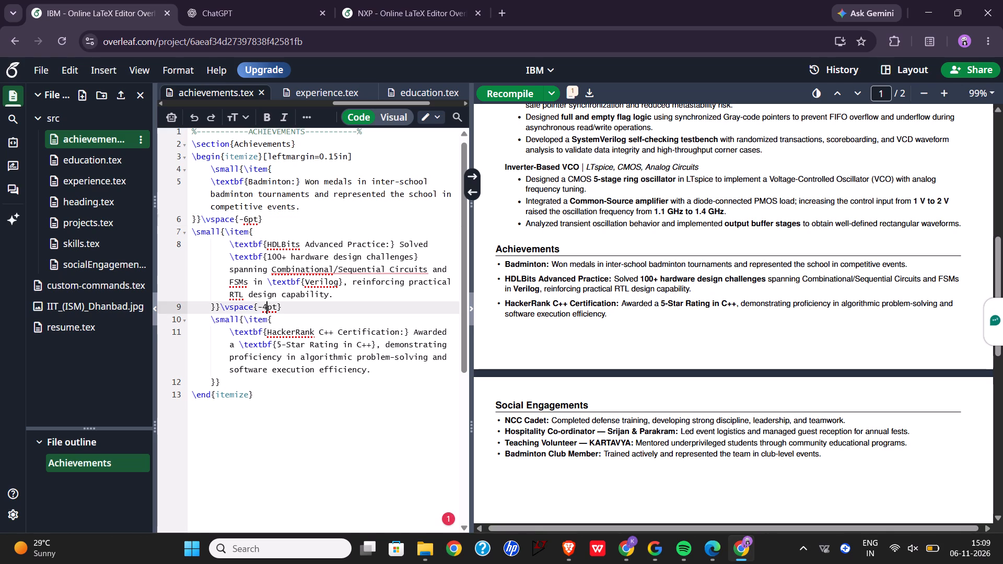
{"action": "key", "text": "BackSpace"}
{"action": "key", "text": "6"}
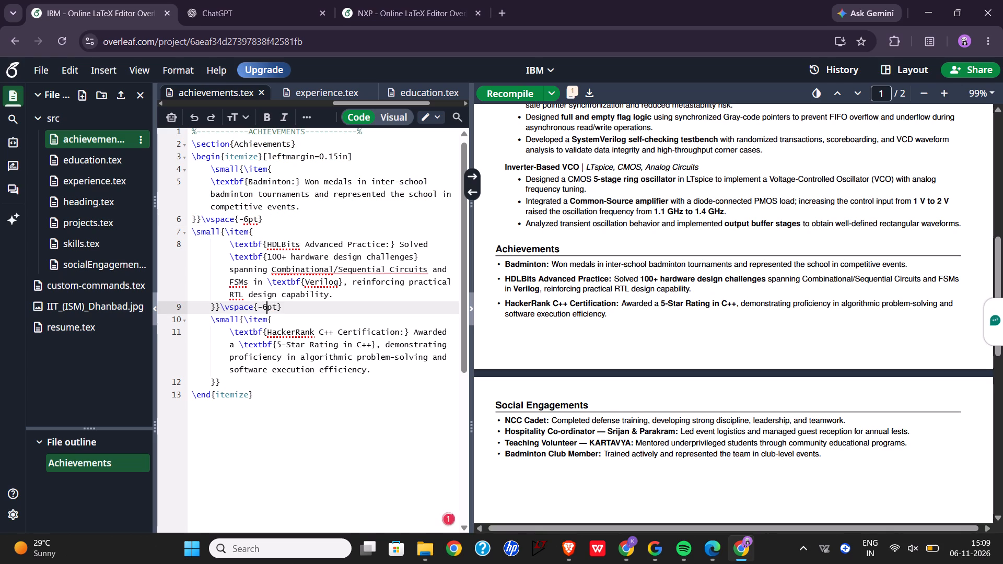
{"action": "left_click", "coordinate": [503, 91]}
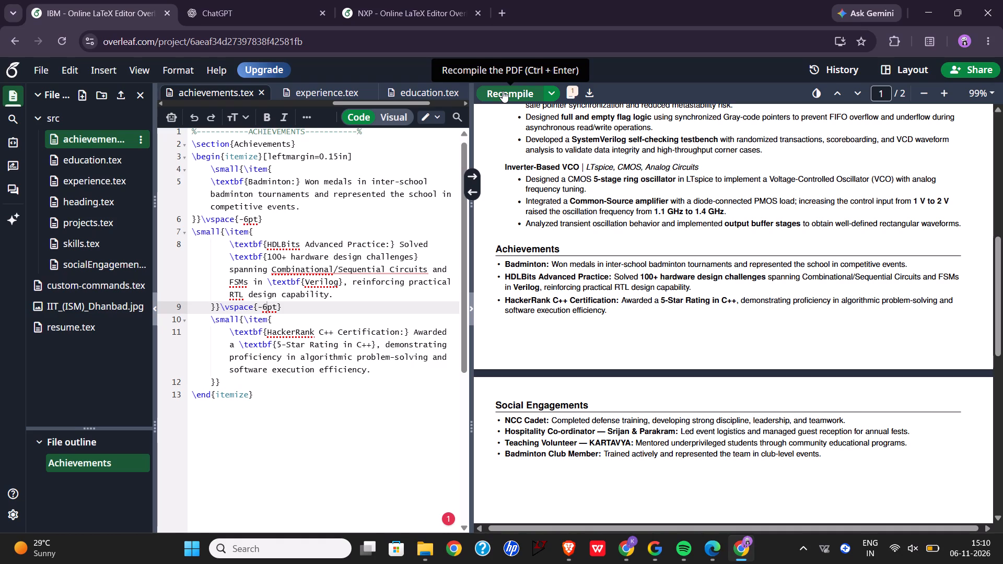
Set the \vspace after the HDLBits item to -7pt and recompile the résumé.
{"action": "left_click", "coordinate": [266, 308]}
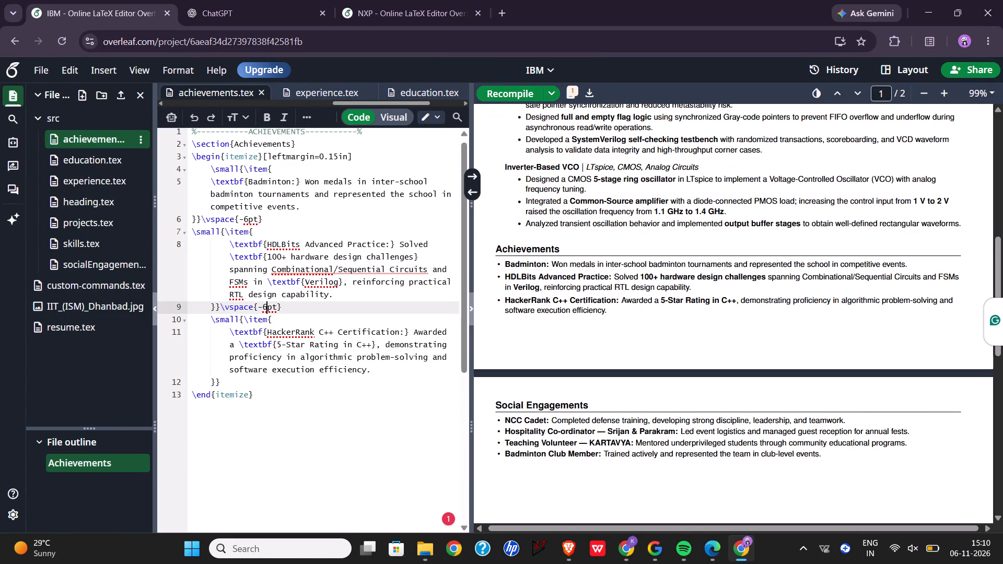
{"action": "key", "text": "BackSpace"}
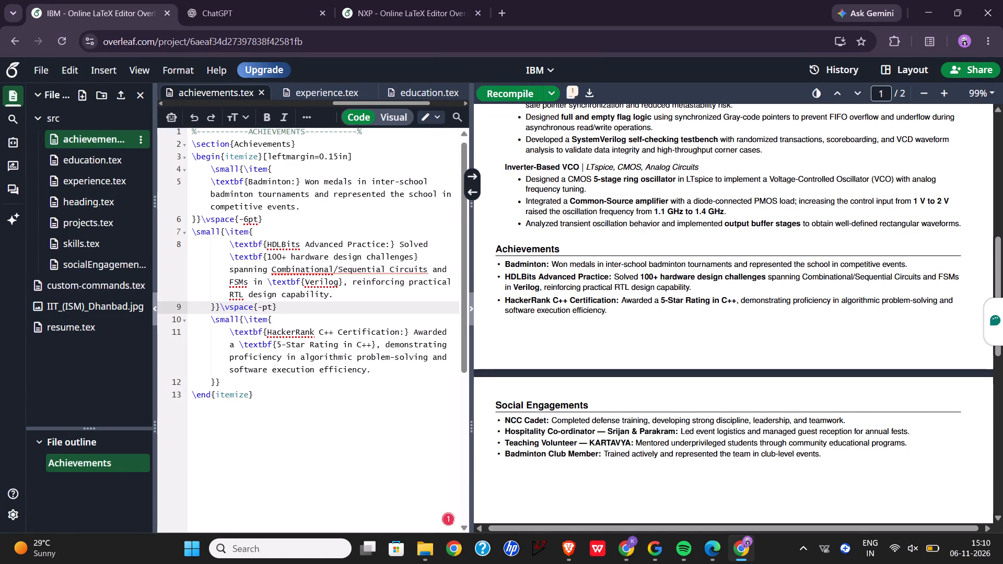
{"action": "key", "text": "7"}
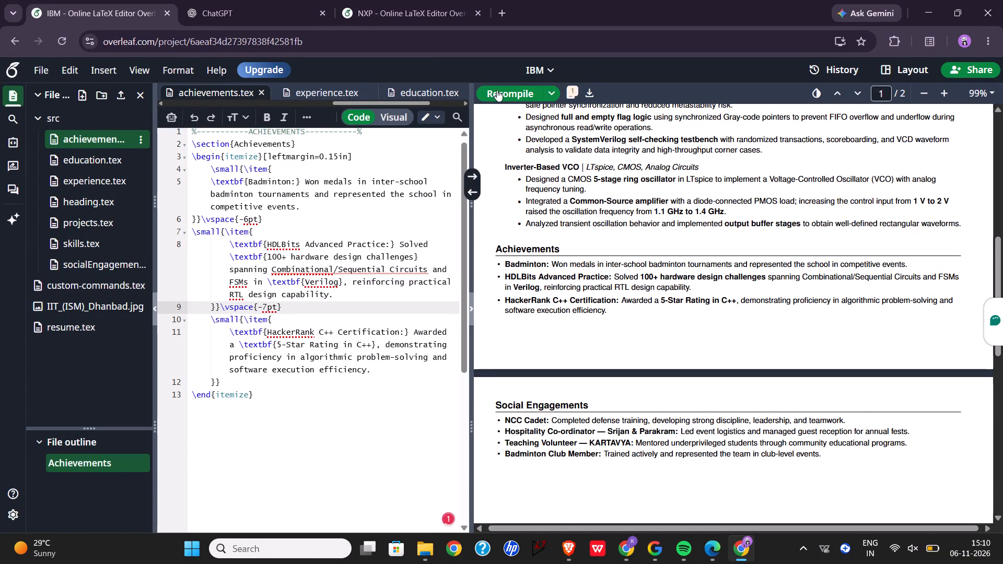
{"action": "left_click", "coordinate": [499, 87]}
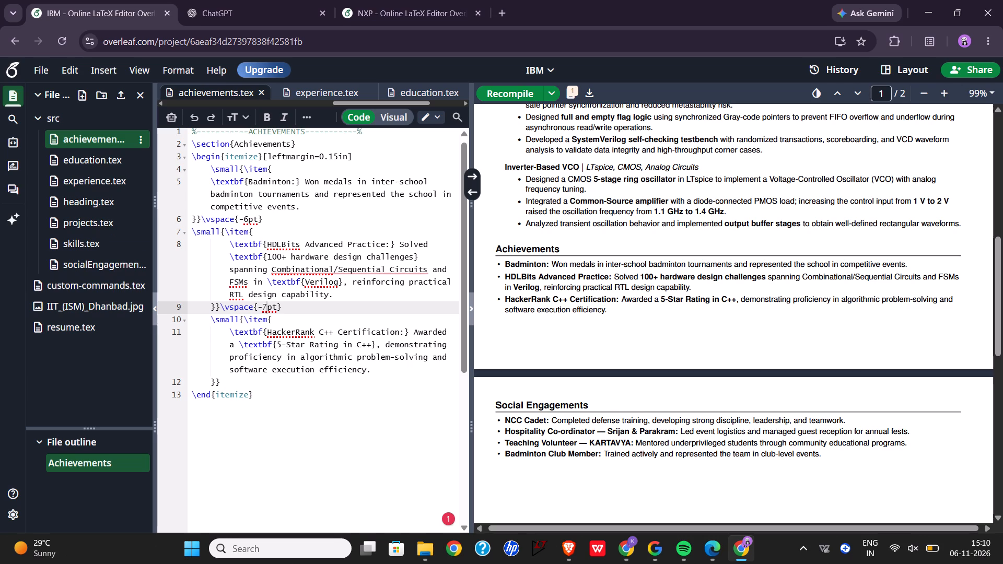
Open the IBM project's projects.tex and add a blank line between the PROJECTS comment and \section{Projects}.
{"action": "scroll", "coordinate": [297, 208], "scroll_direction": "up", "scroll_amount": 4}
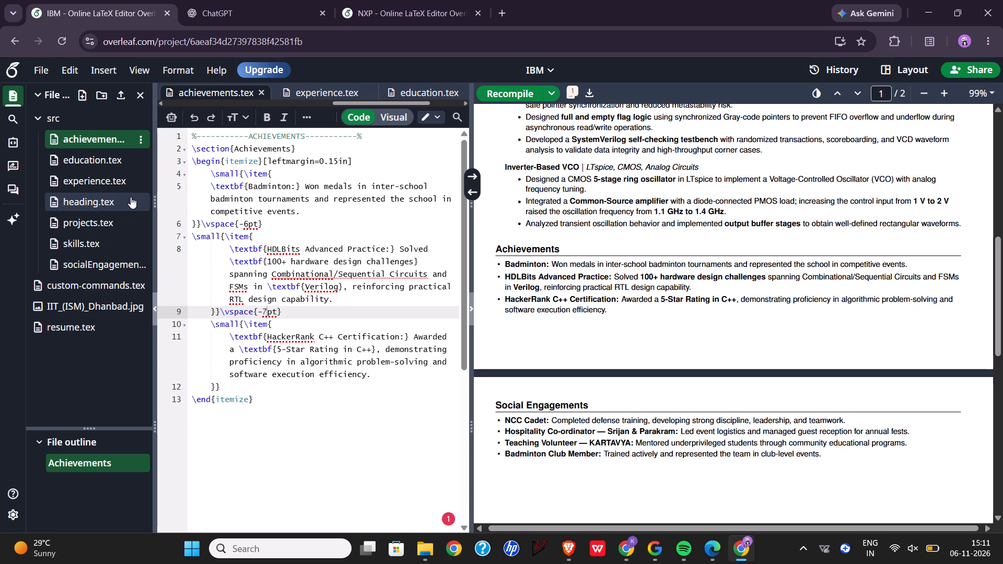
{"action": "scroll", "coordinate": [216, 229], "scroll_direction": "up", "scroll_amount": 1}
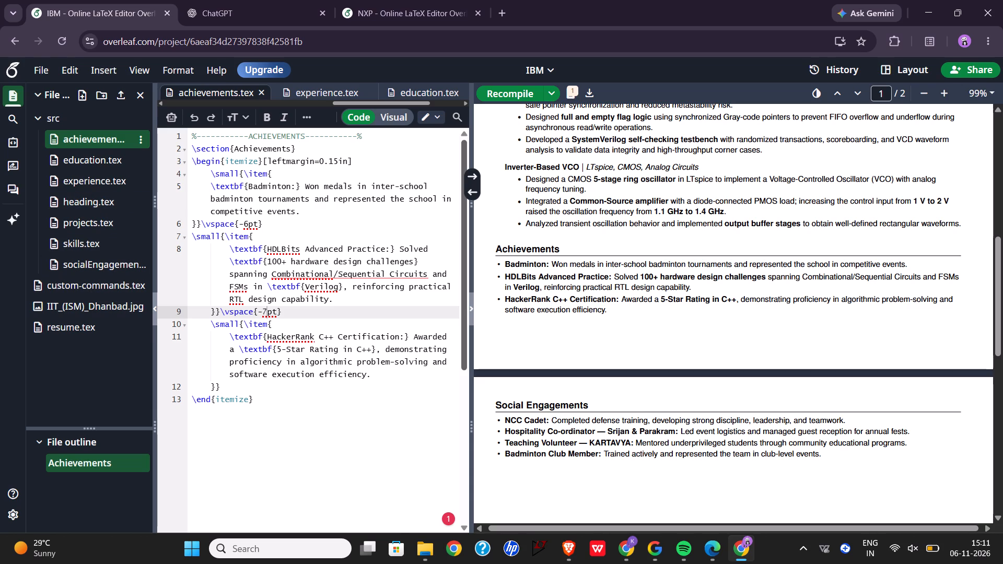
{"action": "left_click", "coordinate": [114, 227]}
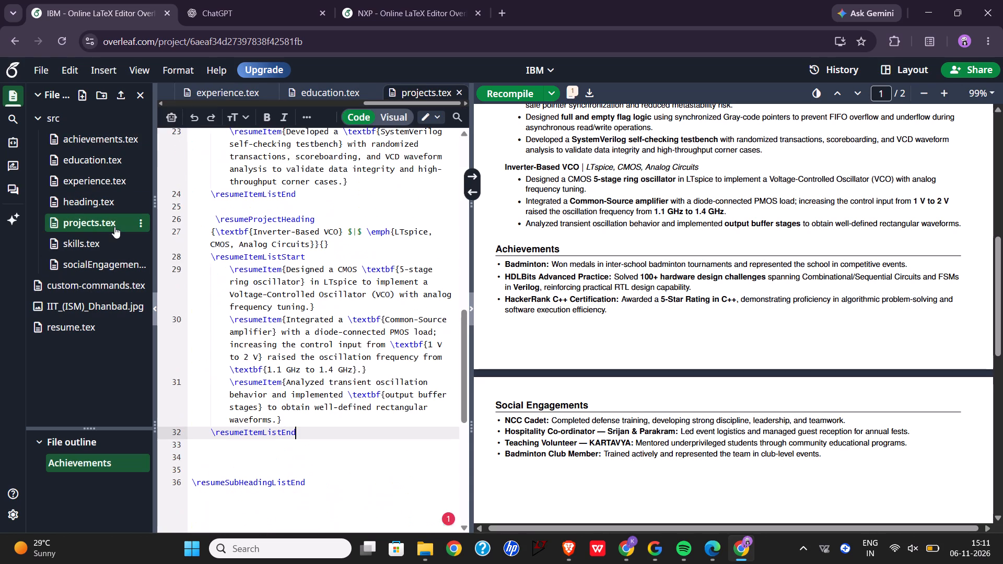
{"action": "scroll", "coordinate": [255, 200], "scroll_direction": "up", "scroll_amount": 16}
{"action": "left_click", "coordinate": [363, 134]}
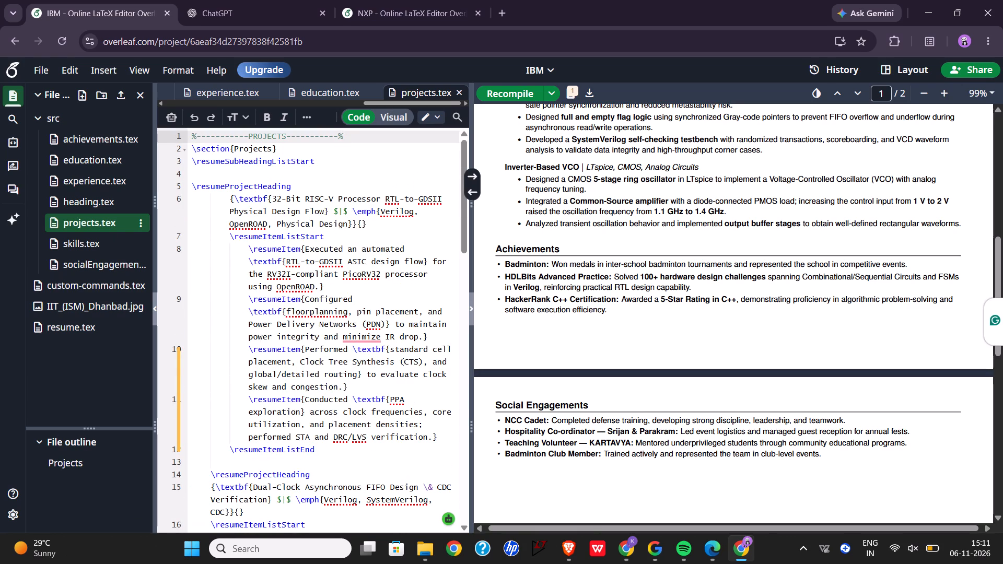
{"action": "key", "text": "Return"}
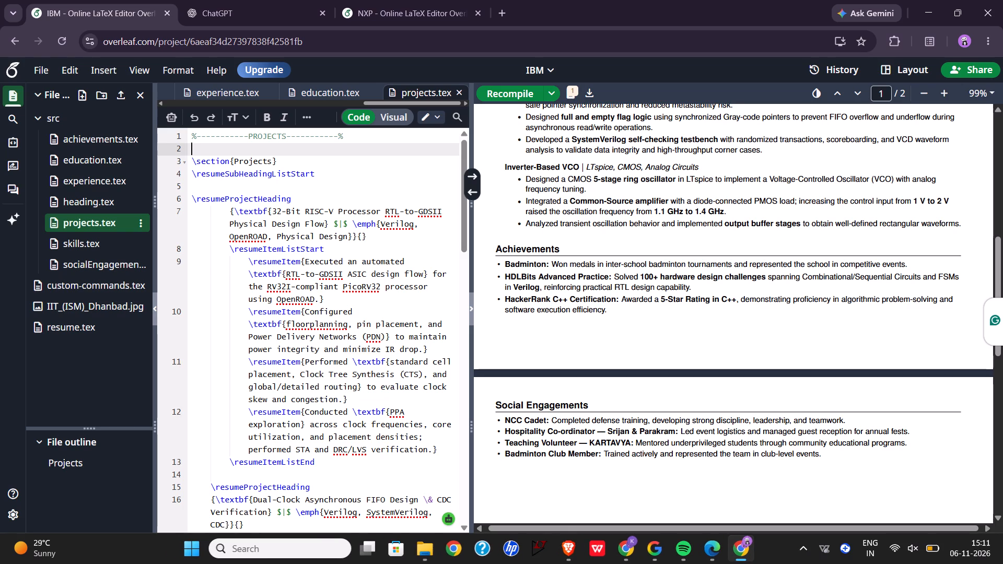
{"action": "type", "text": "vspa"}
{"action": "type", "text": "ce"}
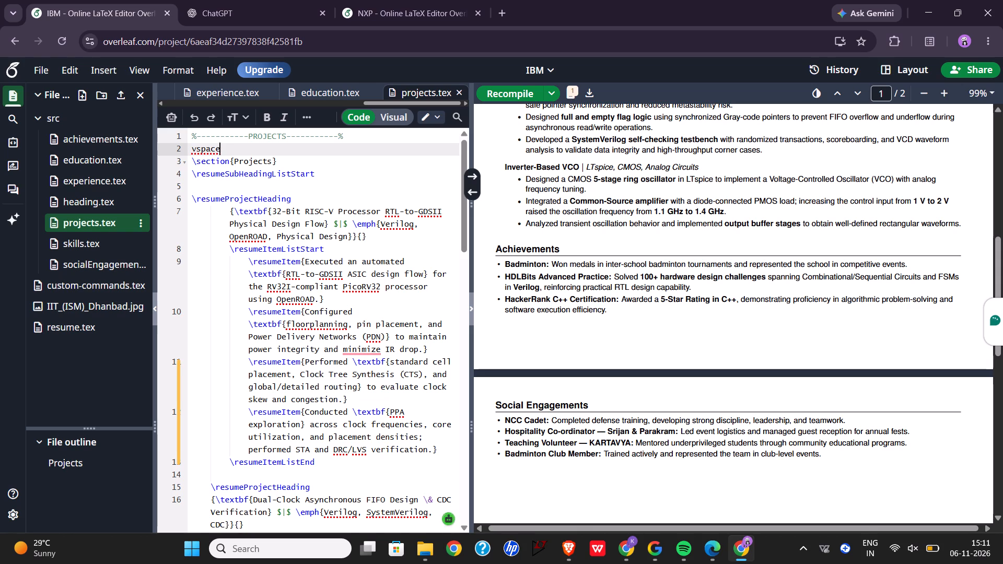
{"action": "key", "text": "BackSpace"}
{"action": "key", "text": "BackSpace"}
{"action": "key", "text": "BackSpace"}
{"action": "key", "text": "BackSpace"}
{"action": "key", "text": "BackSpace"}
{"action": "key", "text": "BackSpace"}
Insert \vspace{-5pt} on the blank line above \section{Projects} and recompile the résumé.
{"action": "key", "text": "backslash"}
{"action": "type", "text": "vspa"}
{"action": "key", "text": "Return"}
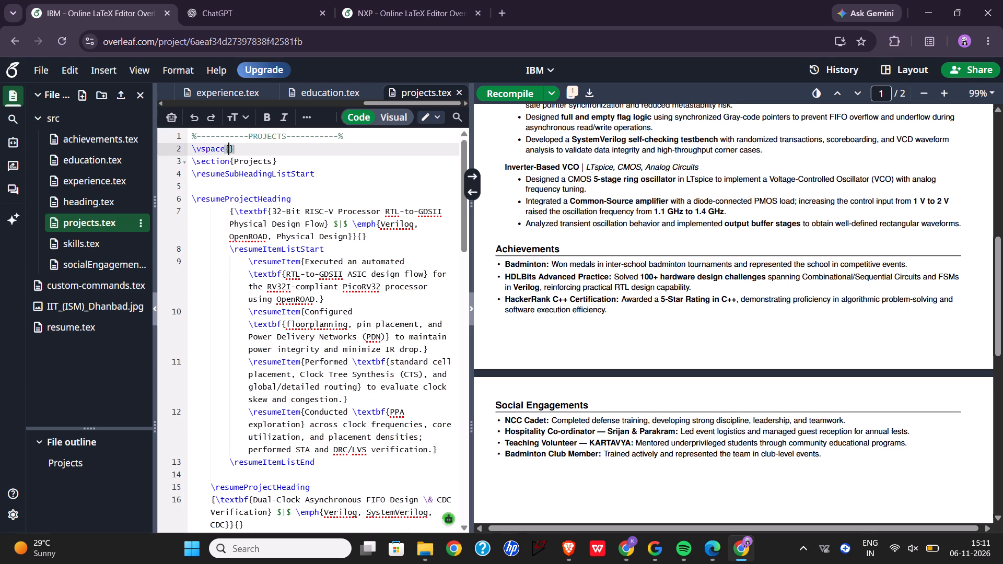
{"action": "key", "text": "minus"}
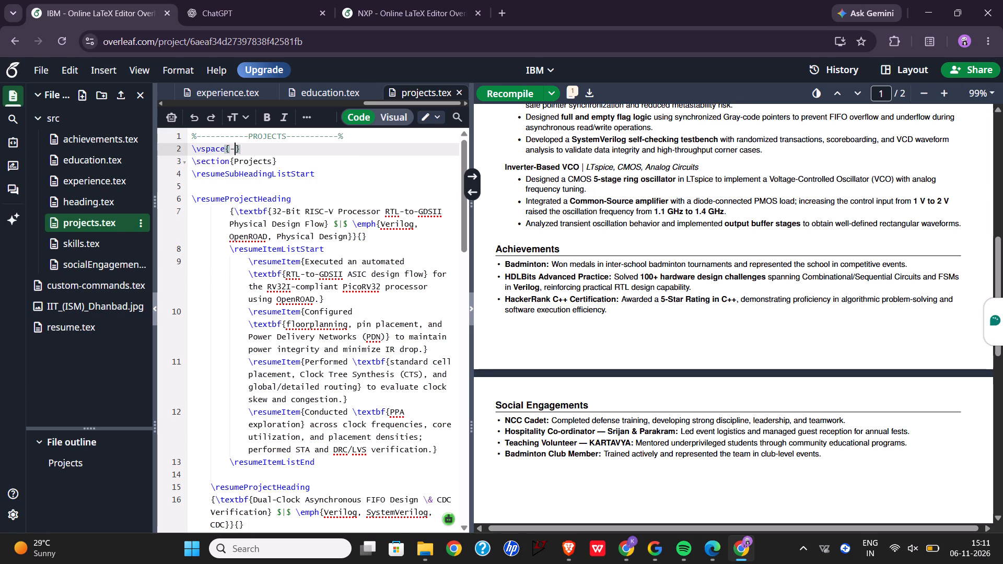
{"action": "type", "text": "5pt"}
{"action": "left_click", "coordinate": [510, 96]}
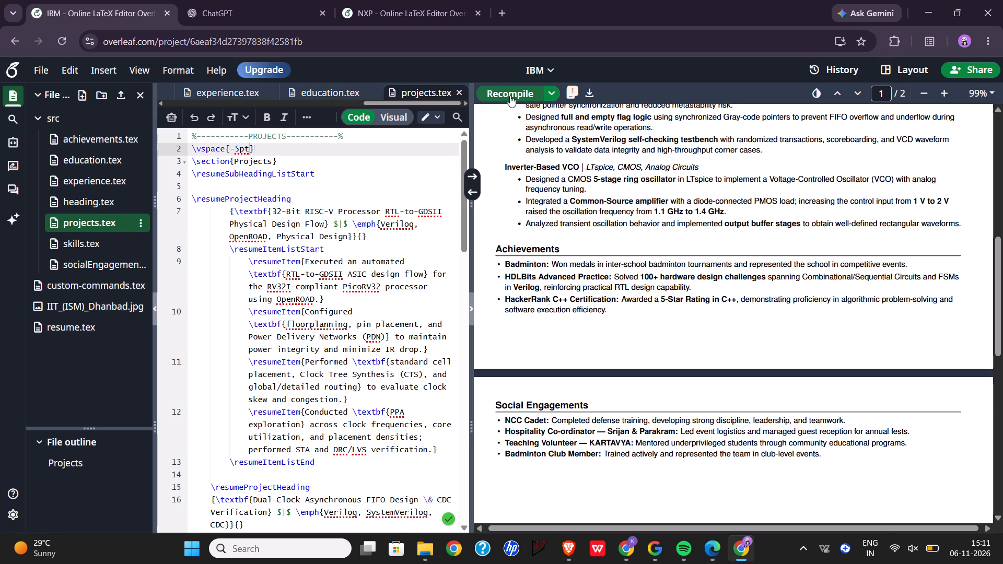
{"action": "scroll", "coordinate": [575, 266], "scroll_direction": "up", "scroll_amount": 1}
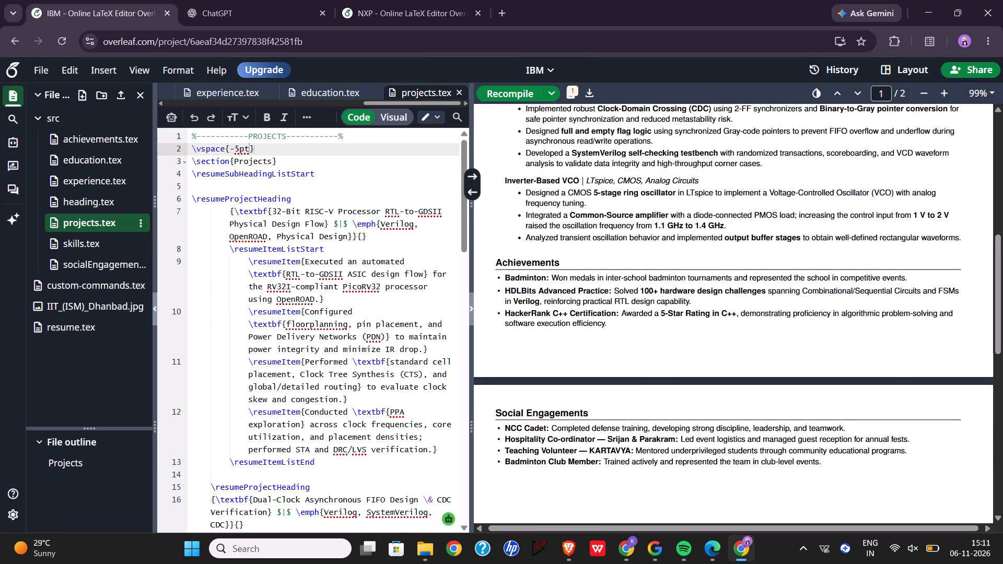
{"action": "scroll", "coordinate": [575, 266], "scroll_direction": "up", "scroll_amount": 1}
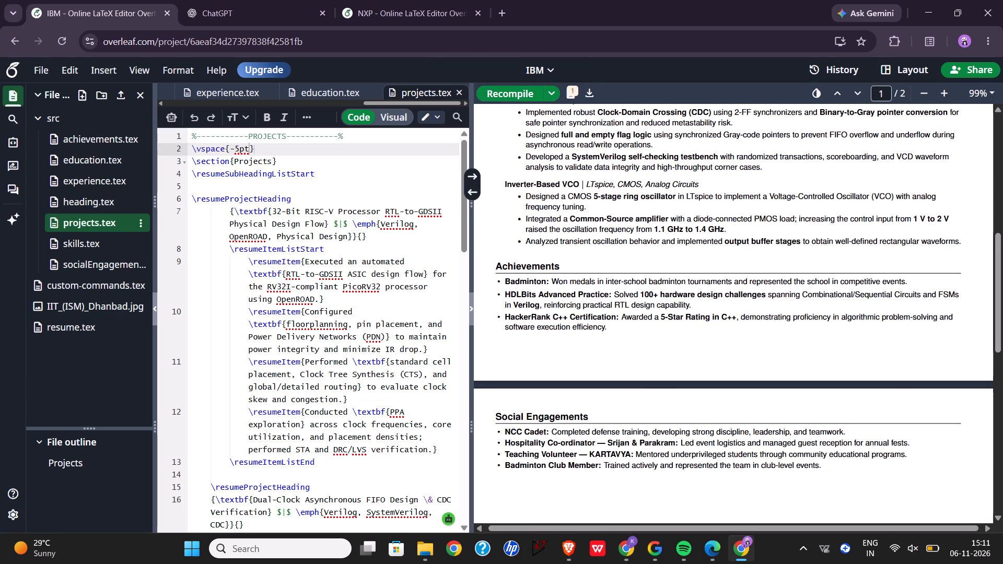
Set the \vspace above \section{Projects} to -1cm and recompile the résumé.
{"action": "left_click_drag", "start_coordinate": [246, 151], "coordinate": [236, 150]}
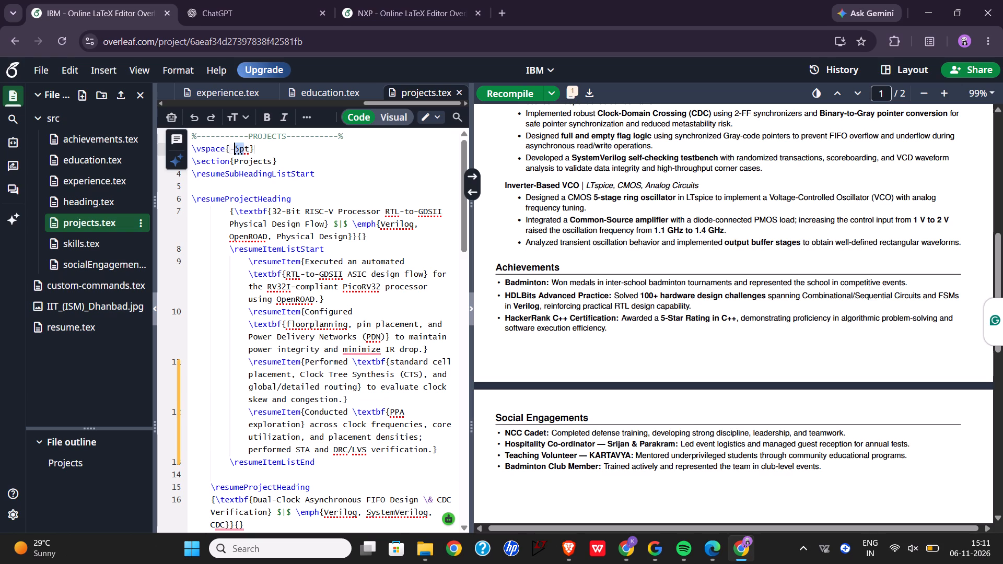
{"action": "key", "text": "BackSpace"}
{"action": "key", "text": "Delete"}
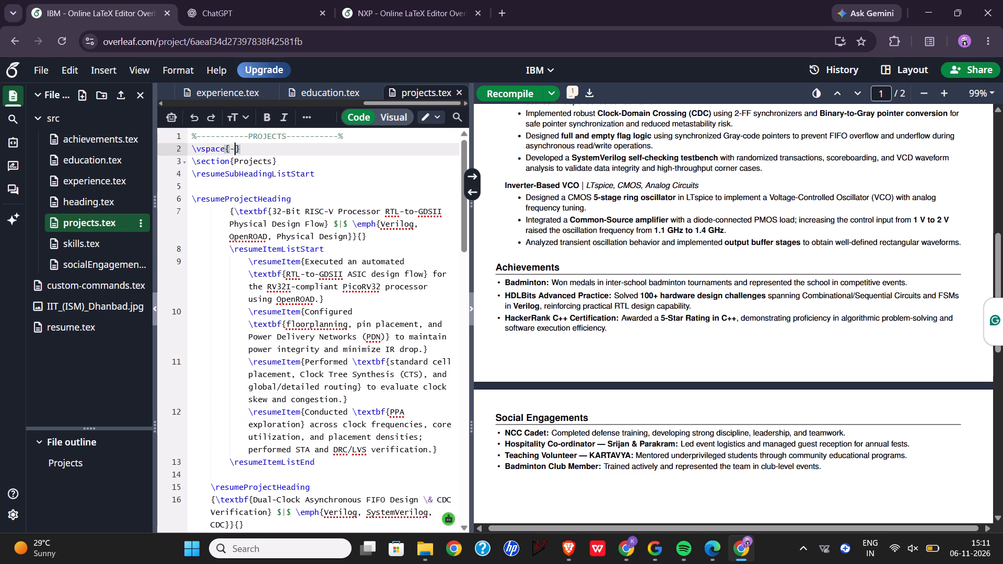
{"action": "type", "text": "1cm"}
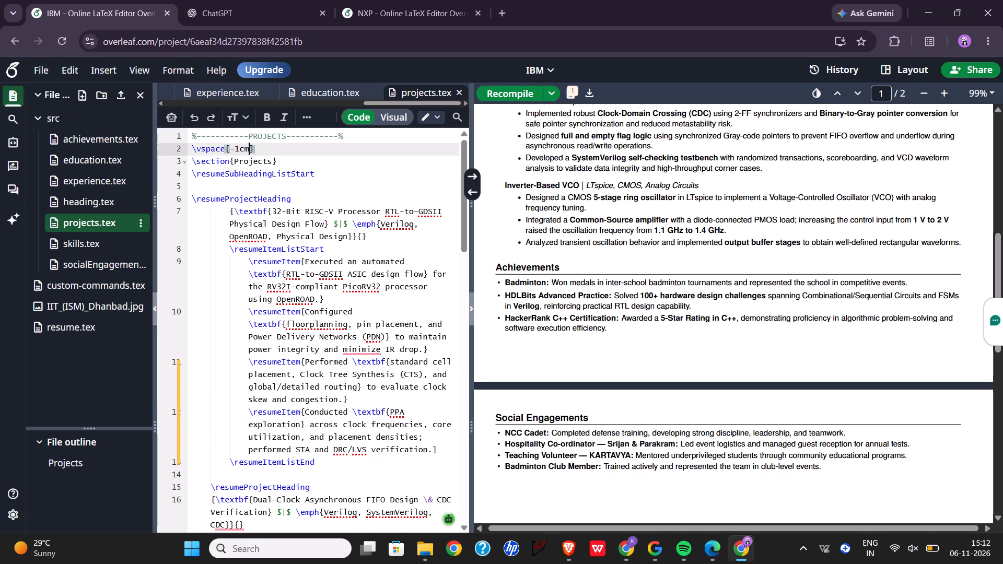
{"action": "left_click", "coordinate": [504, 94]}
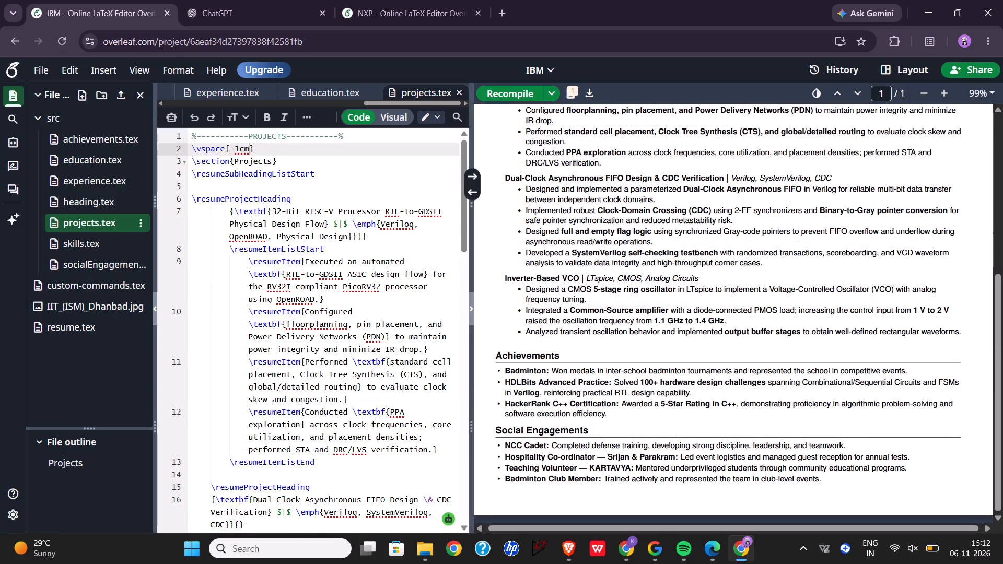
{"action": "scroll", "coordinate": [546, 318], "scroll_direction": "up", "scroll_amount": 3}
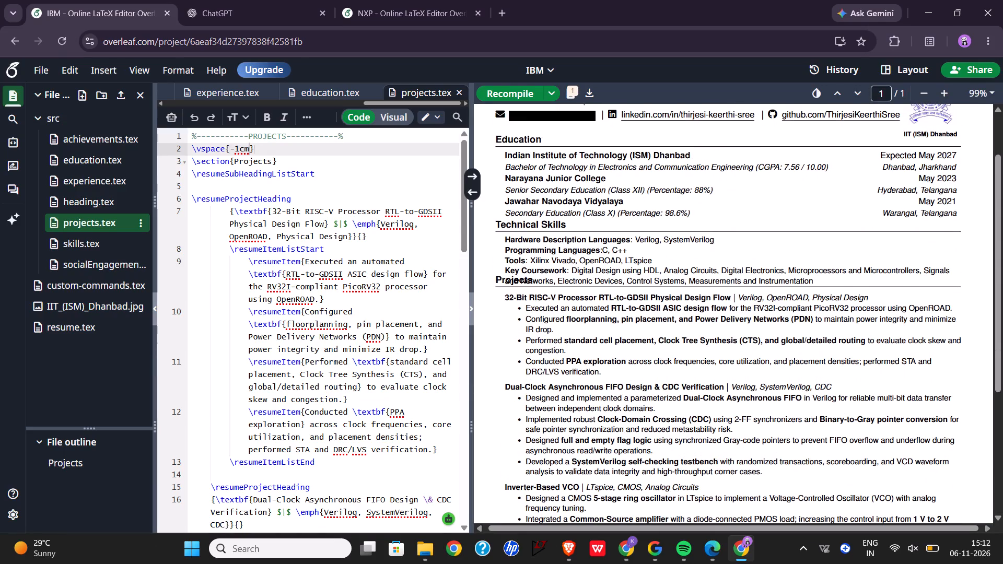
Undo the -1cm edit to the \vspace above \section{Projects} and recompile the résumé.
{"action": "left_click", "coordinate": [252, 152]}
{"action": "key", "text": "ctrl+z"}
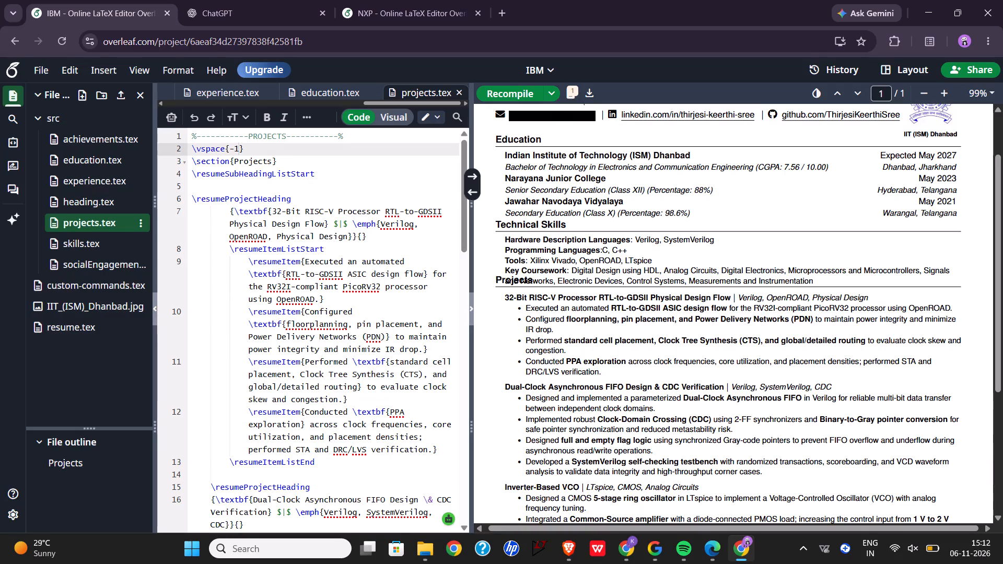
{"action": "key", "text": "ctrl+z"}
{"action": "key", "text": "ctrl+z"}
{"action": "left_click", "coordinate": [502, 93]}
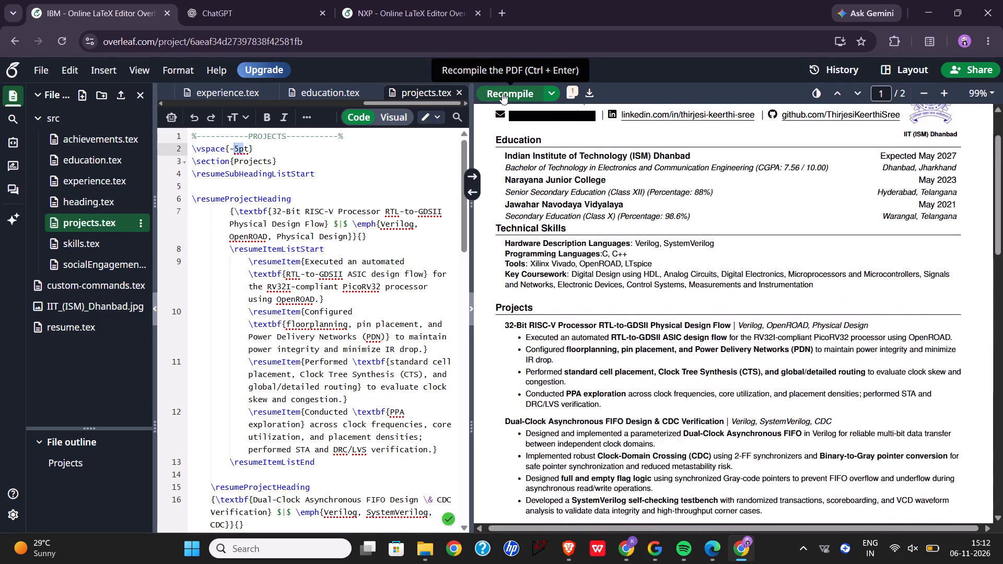
Set the \vspace above \section{Projects} to -0.5cm and recompile the résumé.
{"action": "left_click", "coordinate": [246, 147]}
{"action": "key", "text": "period"}
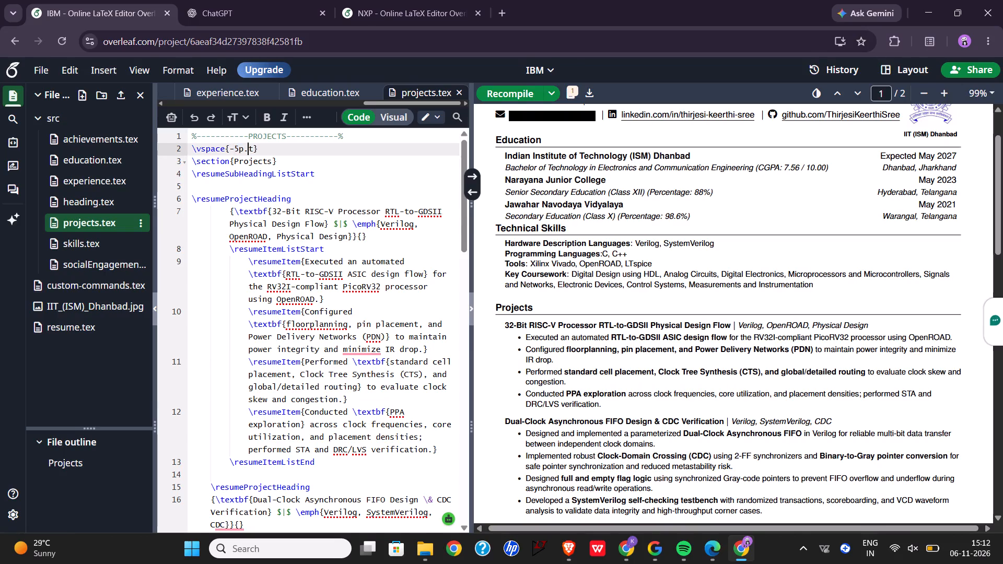
{"action": "key", "text": "BackSpace"}
{"action": "key", "text": "Right"}
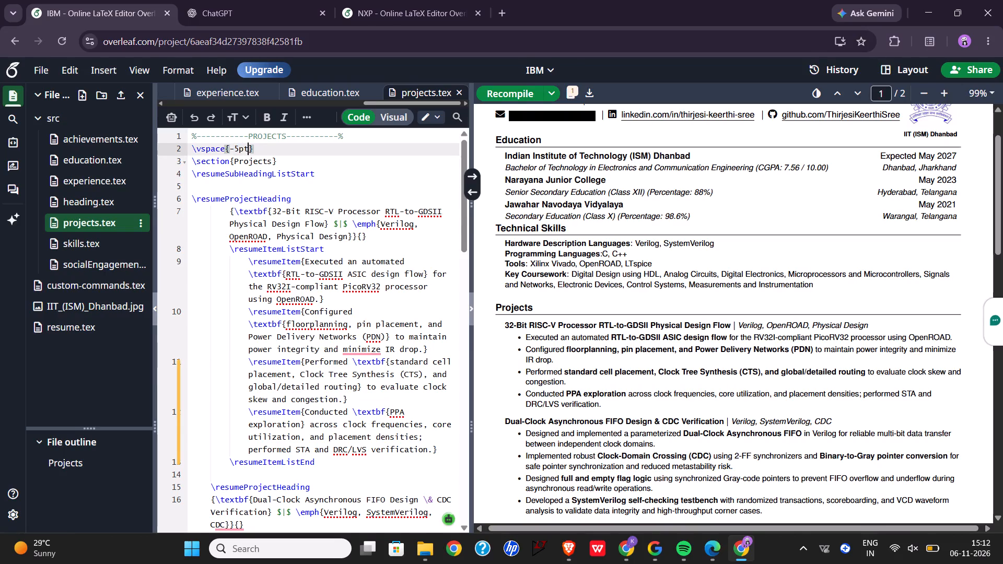
{"action": "key", "text": "BackSpace"}
{"action": "key", "text": "BackSpace"}
{"action": "key", "text": "BackSpace"}
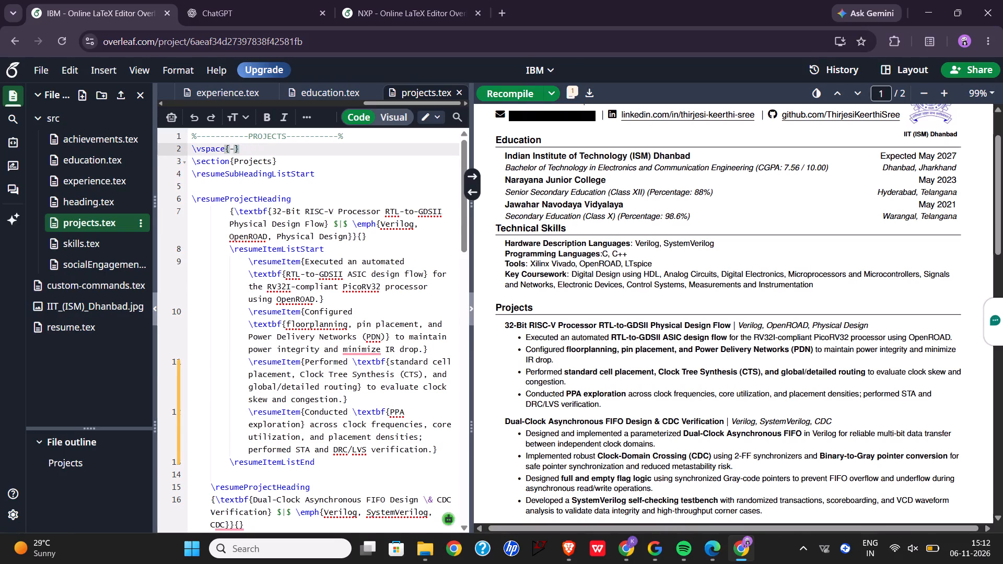
{"action": "type", "text": "0.5cm"}
{"action": "left_click", "coordinate": [523, 89]}
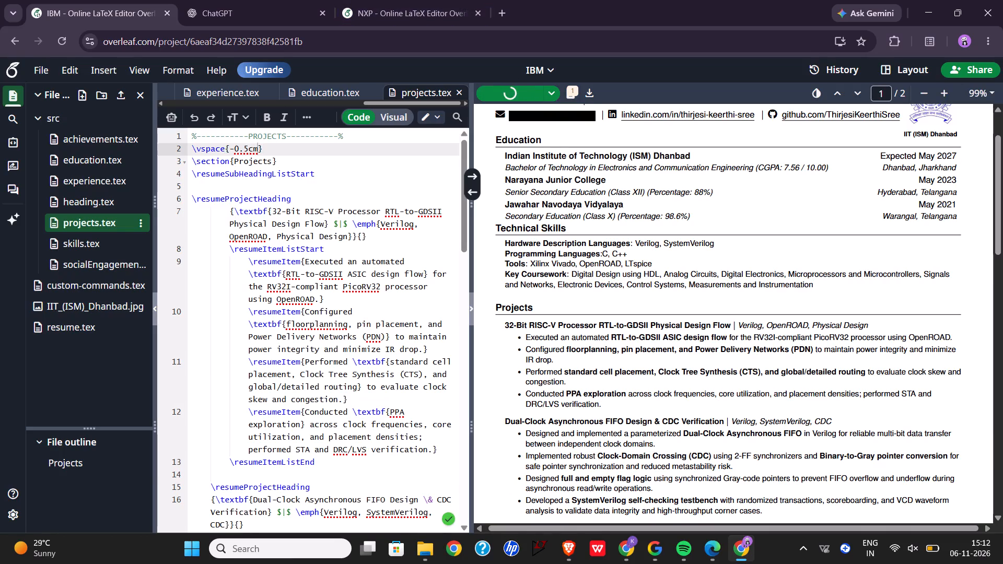
{"action": "left_click_drag", "start_coordinate": [278, 145], "coordinate": [211, 146]}
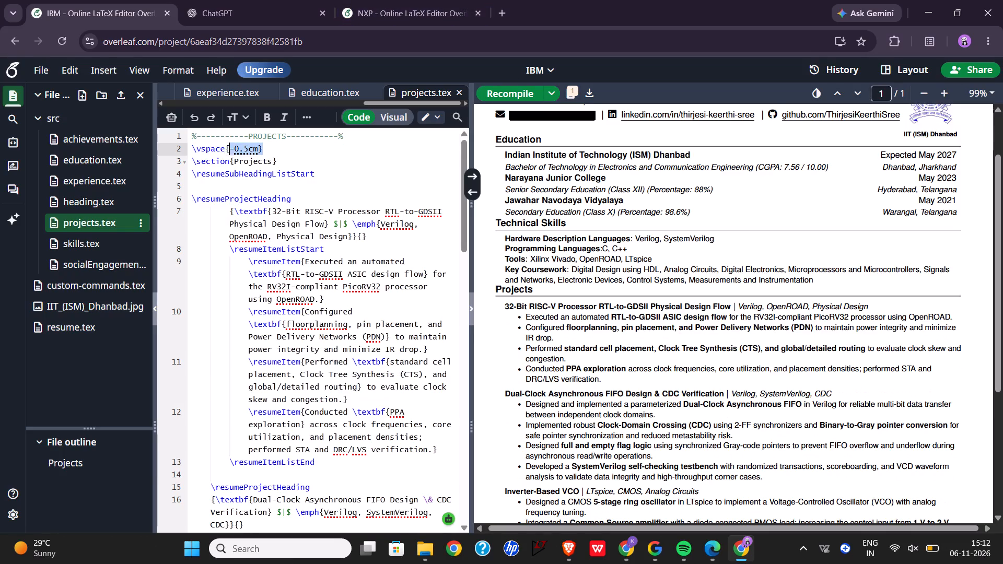
{"action": "left_click_drag", "start_coordinate": [211, 146], "coordinate": [332, 145]}
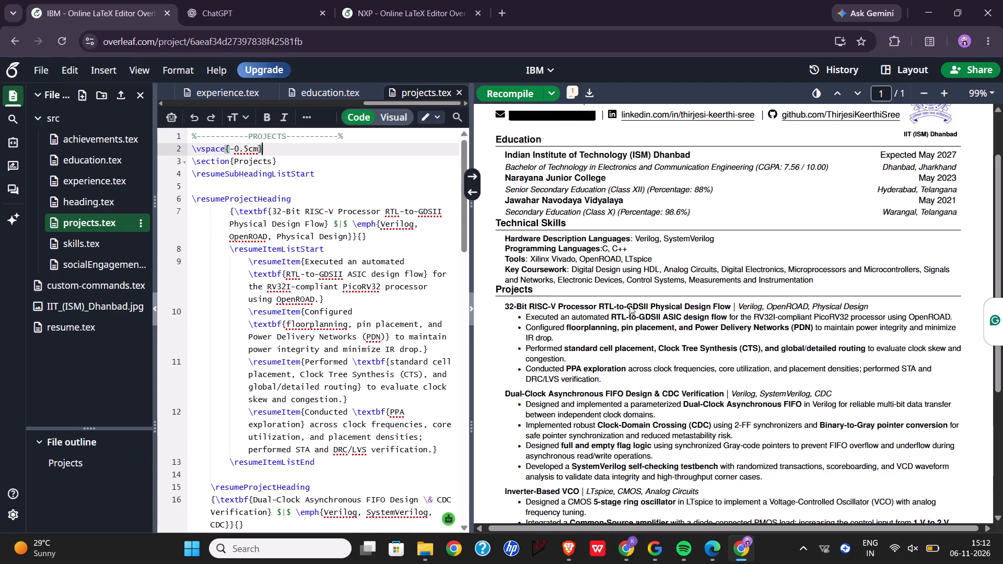
{"action": "scroll", "coordinate": [626, 319], "scroll_direction": "down", "scroll_amount": 4}
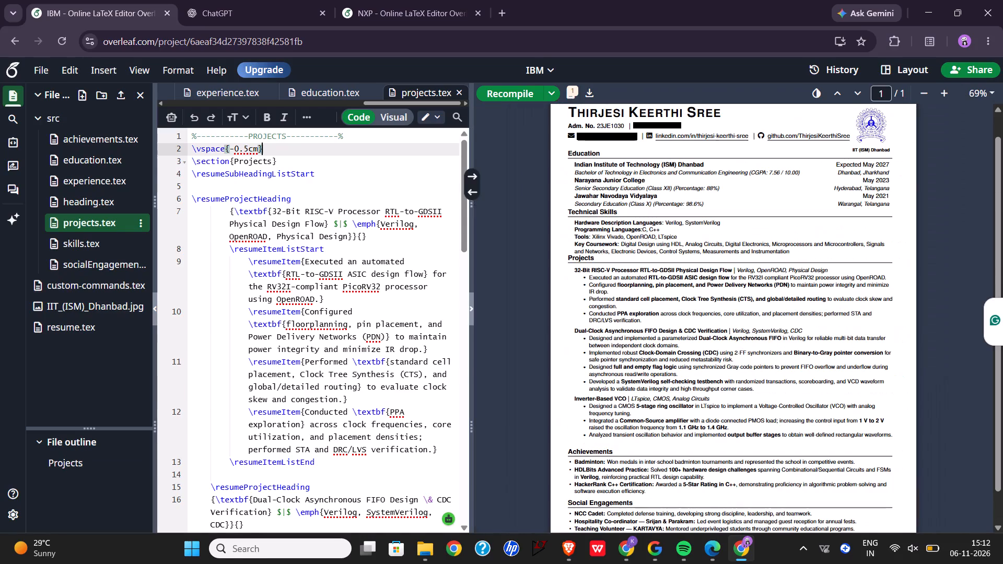
Set the \vspace above \section{Projects} to -0.3cm, copy the whole \vspace command, and recompile the résumé.
{"action": "left_click", "coordinate": [248, 146]}
{"action": "key", "text": "BackSpace"}
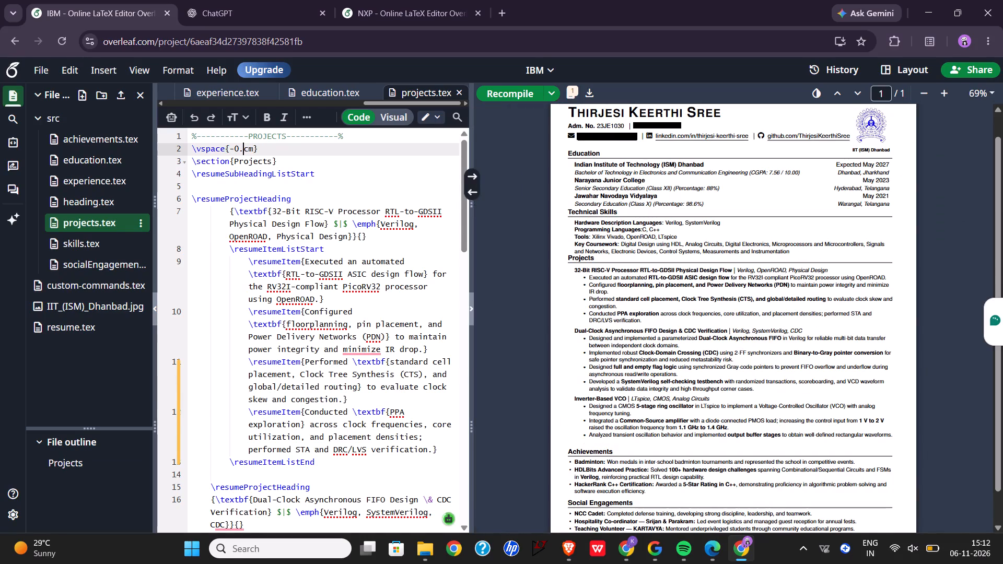
{"action": "key", "text": "3"}
{"action": "left_click_drag", "start_coordinate": [281, 151], "coordinate": [221, 144]}
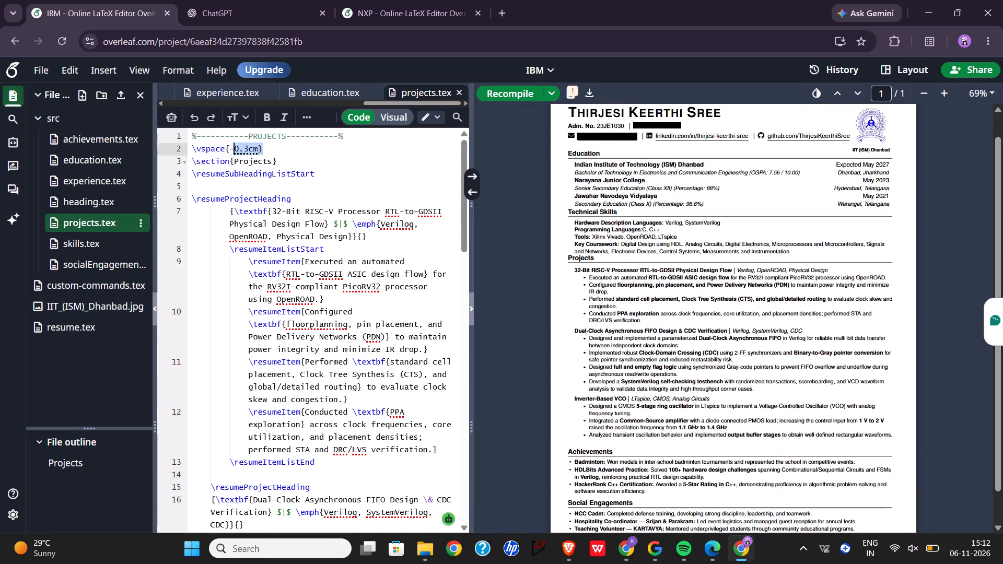
{"action": "left_click_drag", "start_coordinate": [221, 144], "coordinate": [191, 146]}
{"action": "key", "text": "ctrl+c"}
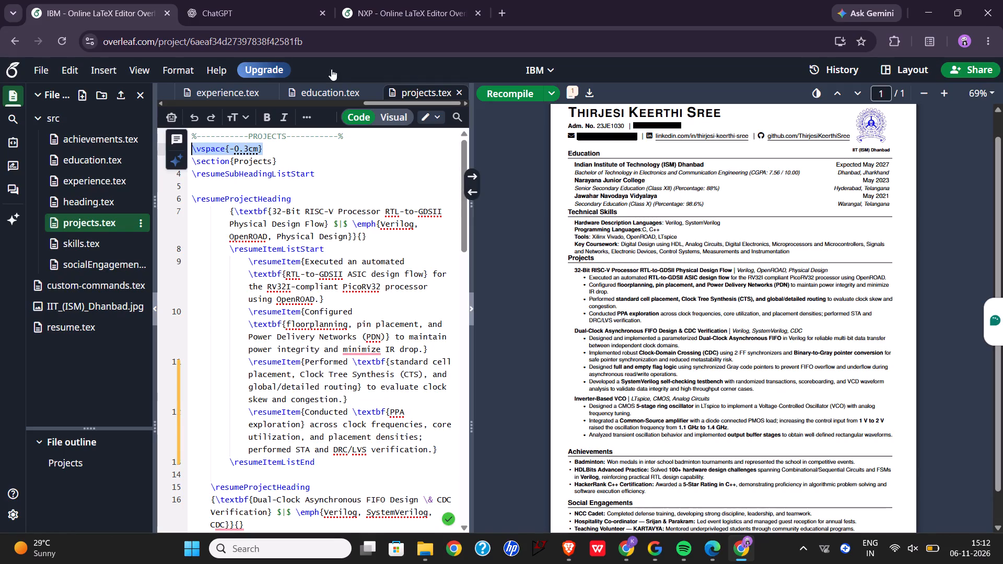
{"action": "left_click", "coordinate": [512, 90]}
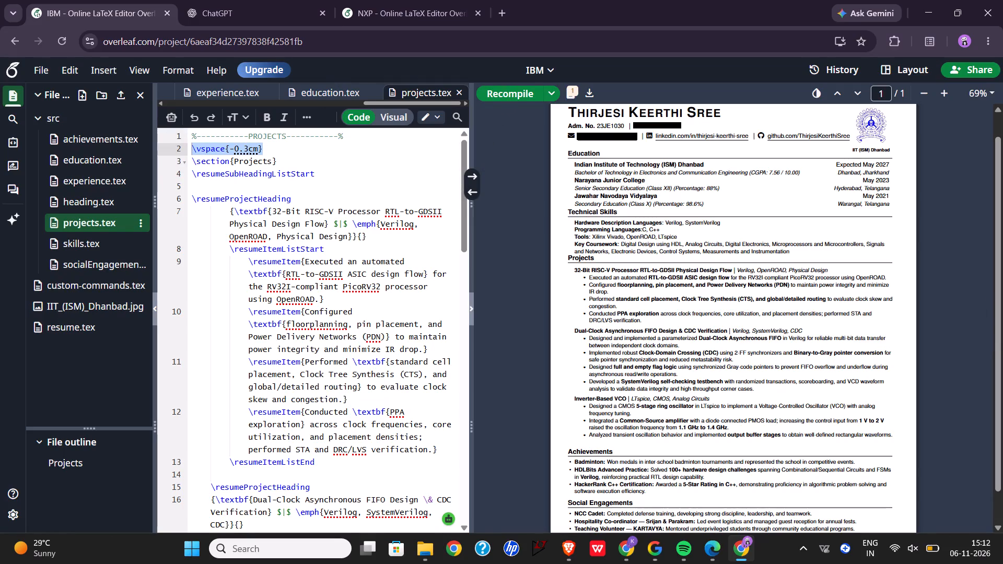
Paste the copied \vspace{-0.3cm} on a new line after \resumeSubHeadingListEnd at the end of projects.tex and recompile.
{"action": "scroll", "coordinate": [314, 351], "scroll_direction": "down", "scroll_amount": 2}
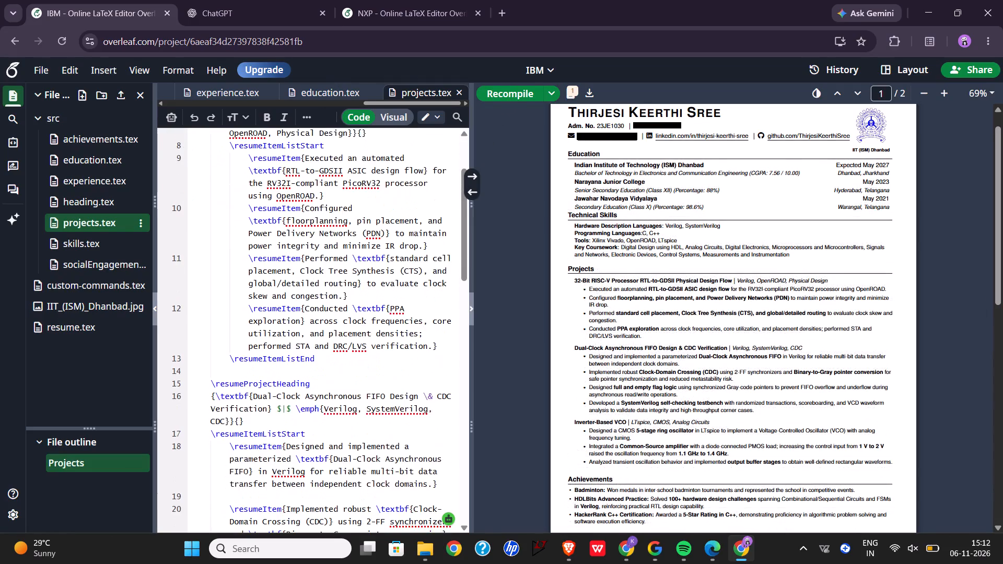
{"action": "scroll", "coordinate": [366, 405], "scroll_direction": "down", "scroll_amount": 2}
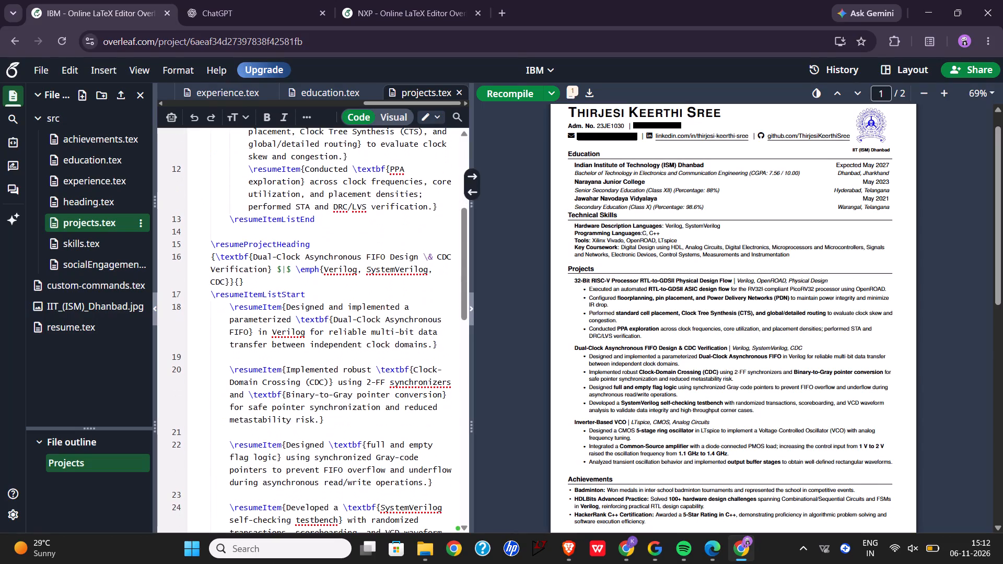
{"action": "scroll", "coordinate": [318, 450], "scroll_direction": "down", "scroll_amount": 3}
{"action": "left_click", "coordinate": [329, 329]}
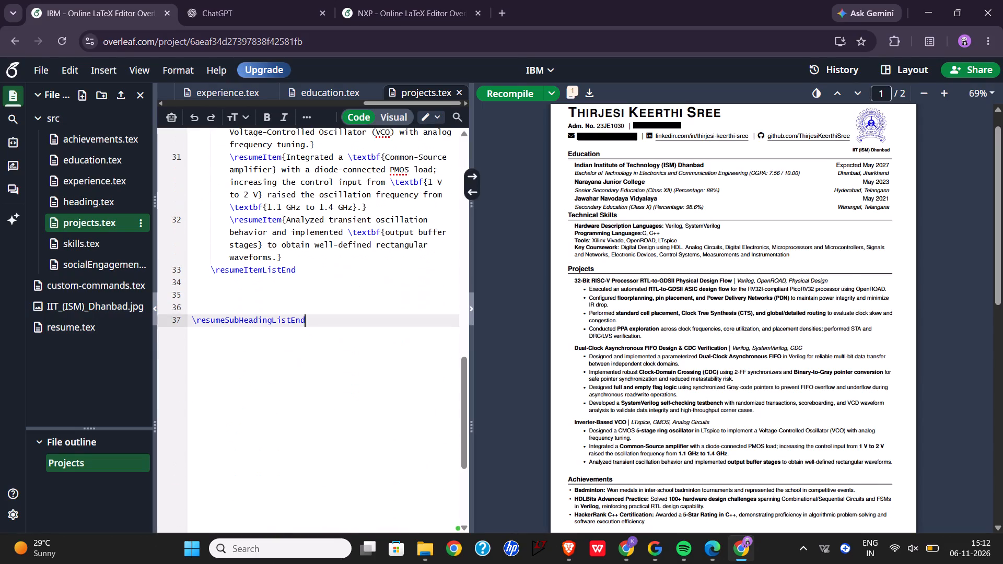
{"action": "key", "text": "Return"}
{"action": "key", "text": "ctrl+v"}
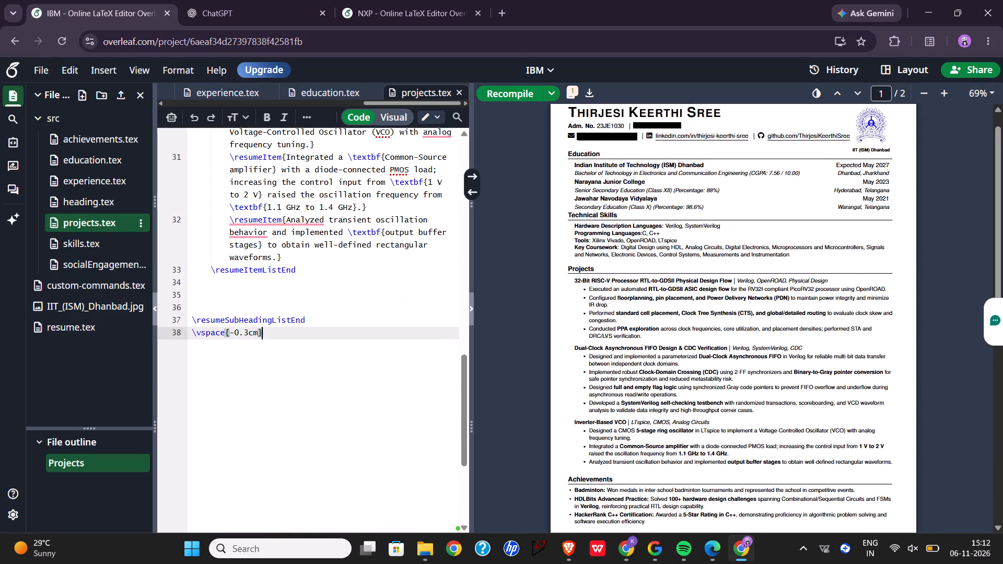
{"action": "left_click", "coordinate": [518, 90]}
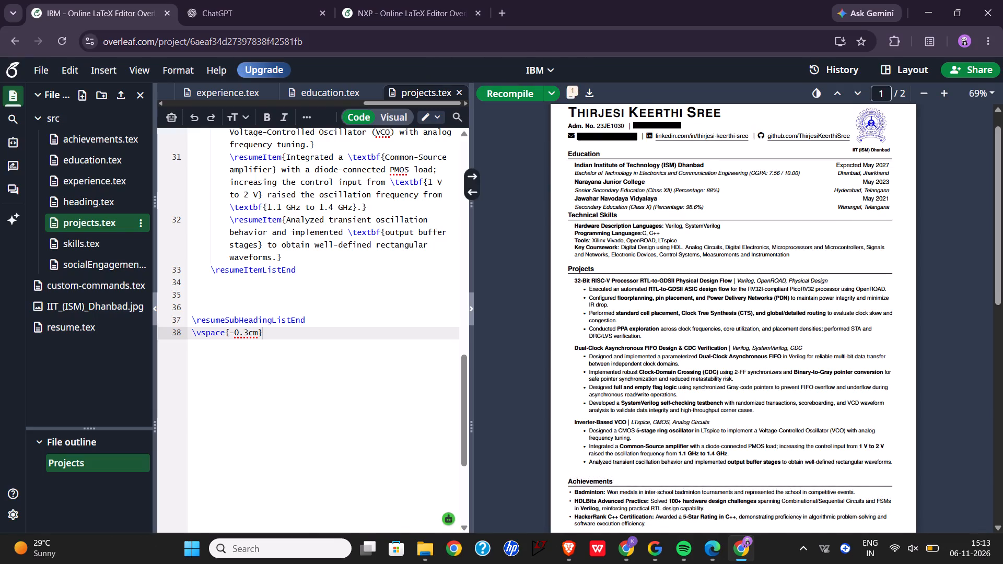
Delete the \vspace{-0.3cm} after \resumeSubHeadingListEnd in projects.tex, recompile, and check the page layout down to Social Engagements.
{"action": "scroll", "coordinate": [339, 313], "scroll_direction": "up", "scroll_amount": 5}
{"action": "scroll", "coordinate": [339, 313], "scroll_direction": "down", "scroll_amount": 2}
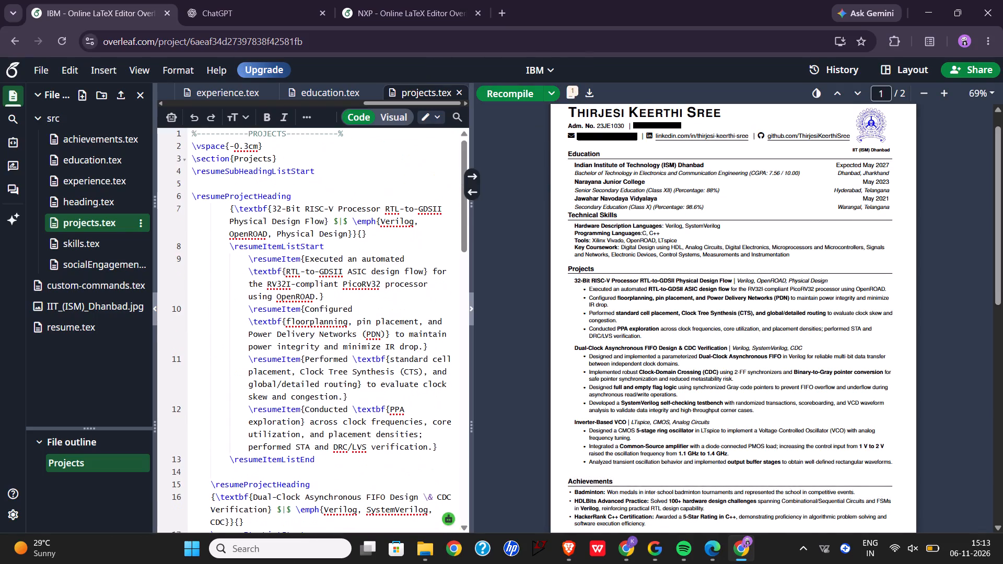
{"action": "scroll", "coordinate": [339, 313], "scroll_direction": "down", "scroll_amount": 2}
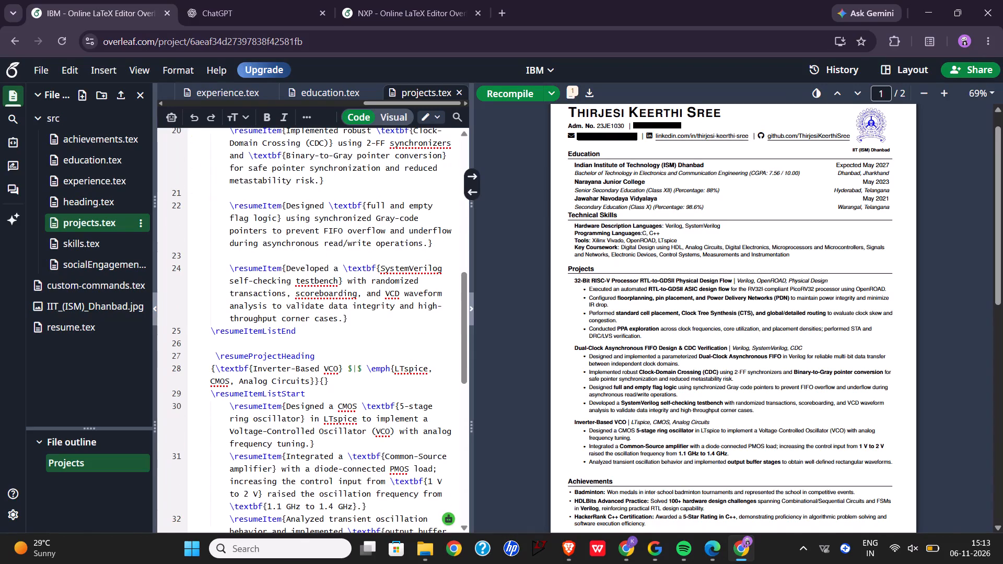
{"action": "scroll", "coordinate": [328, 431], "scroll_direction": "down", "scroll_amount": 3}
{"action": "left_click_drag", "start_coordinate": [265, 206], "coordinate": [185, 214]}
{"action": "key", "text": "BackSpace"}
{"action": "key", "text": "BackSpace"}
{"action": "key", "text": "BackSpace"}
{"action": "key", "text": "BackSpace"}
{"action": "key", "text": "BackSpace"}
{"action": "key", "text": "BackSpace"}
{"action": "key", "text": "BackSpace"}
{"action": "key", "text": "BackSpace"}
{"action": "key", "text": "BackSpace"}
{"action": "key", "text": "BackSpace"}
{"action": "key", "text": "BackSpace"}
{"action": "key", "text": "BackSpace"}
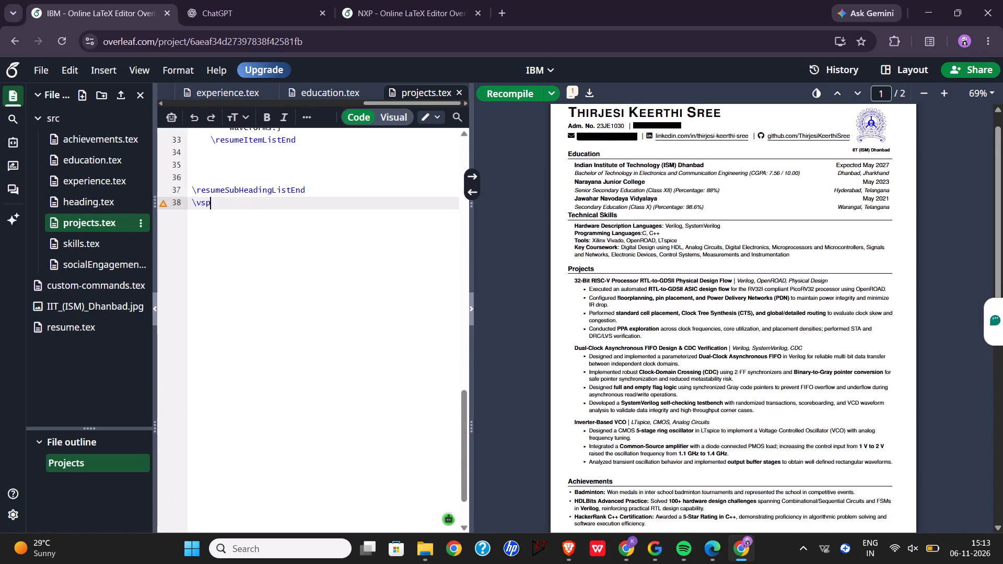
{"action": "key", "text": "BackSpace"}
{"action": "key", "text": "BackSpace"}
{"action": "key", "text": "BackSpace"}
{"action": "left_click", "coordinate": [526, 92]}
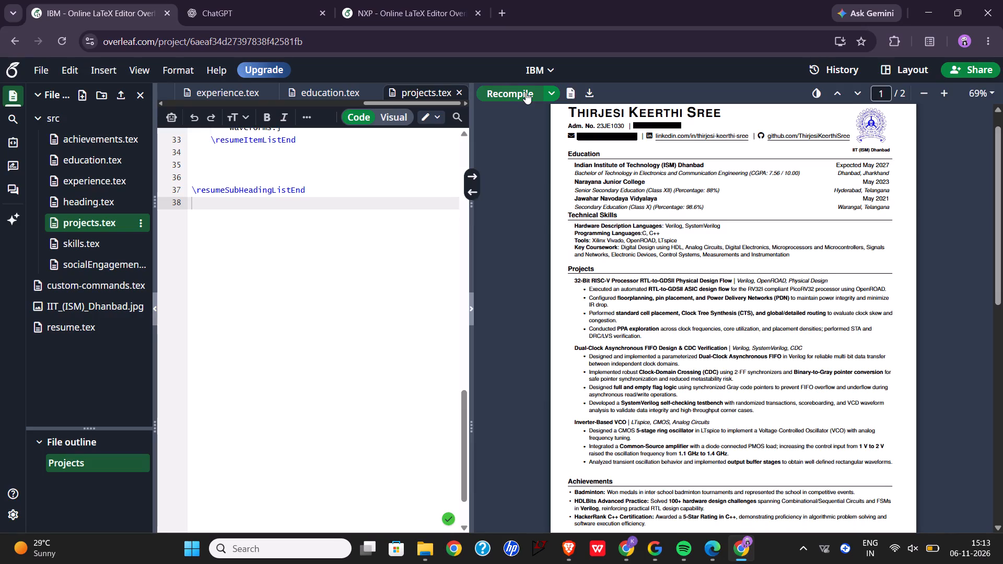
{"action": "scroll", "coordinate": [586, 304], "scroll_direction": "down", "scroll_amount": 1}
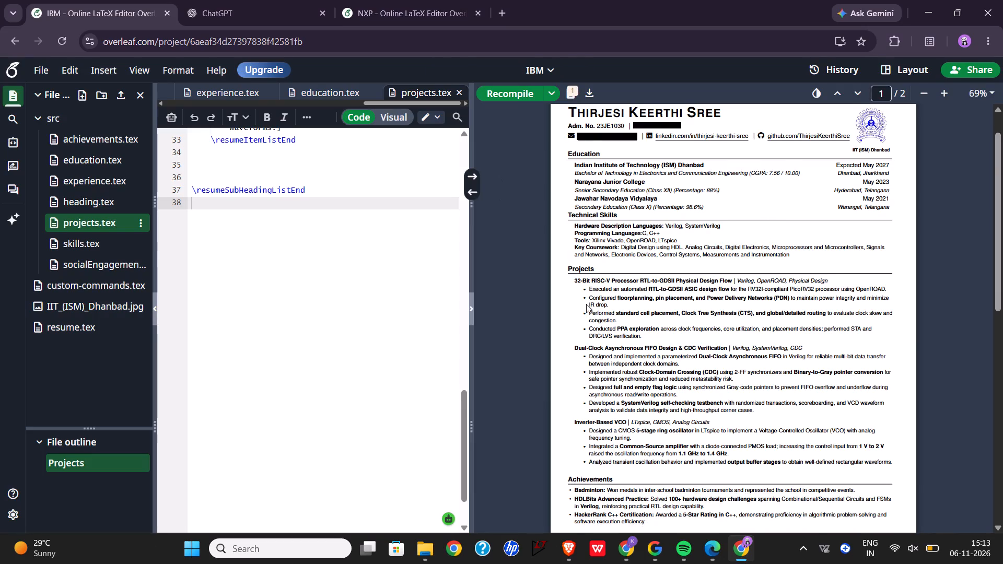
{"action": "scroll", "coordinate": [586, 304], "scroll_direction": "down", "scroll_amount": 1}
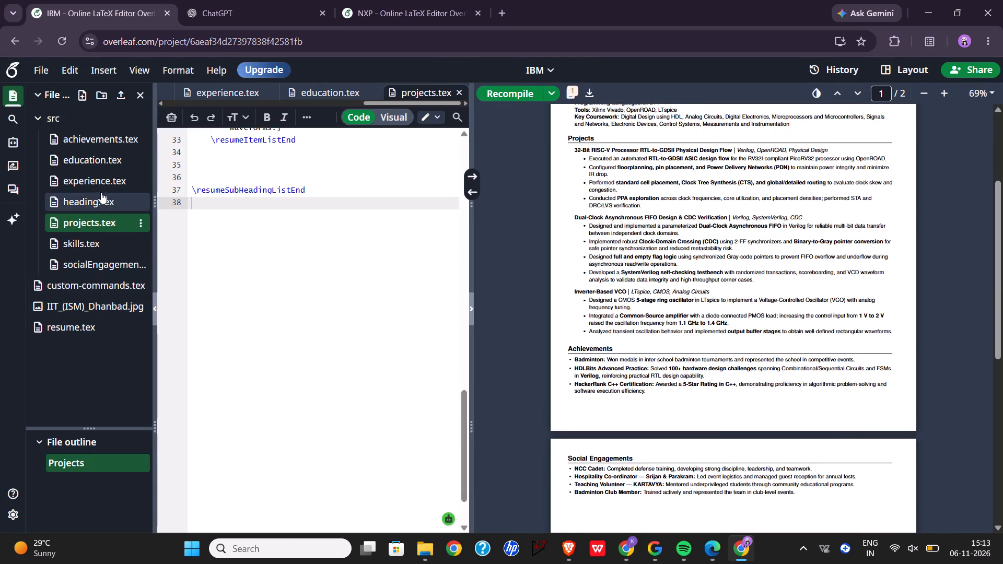
Paste the copied \vspace{-0.3cm} on a new line above \section{Achievements} in achievements.tex and recompile the résumé.
{"action": "left_click", "coordinate": [116, 143]}
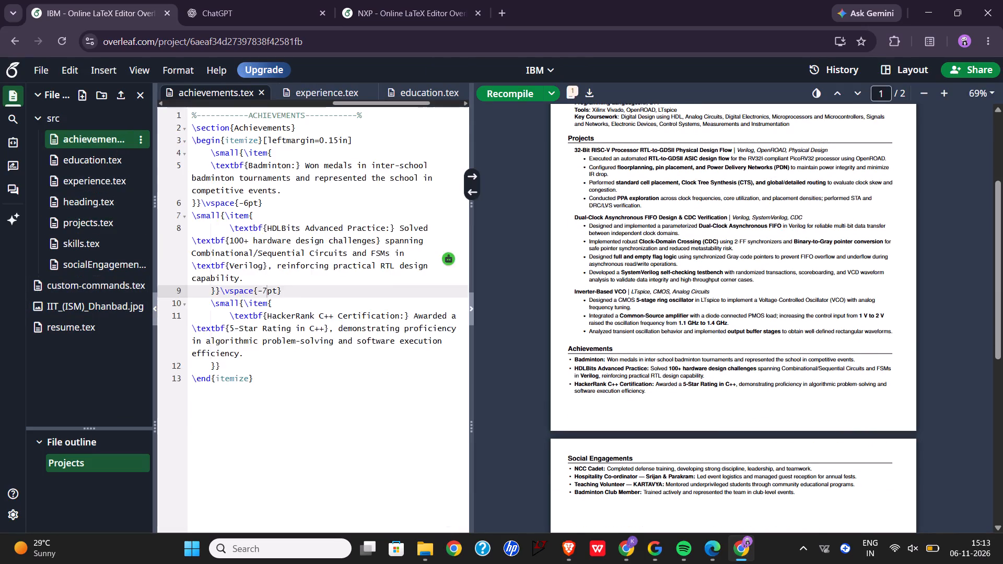
{"action": "scroll", "coordinate": [336, 246], "scroll_direction": "up", "scroll_amount": 3}
{"action": "left_click", "coordinate": [396, 135]}
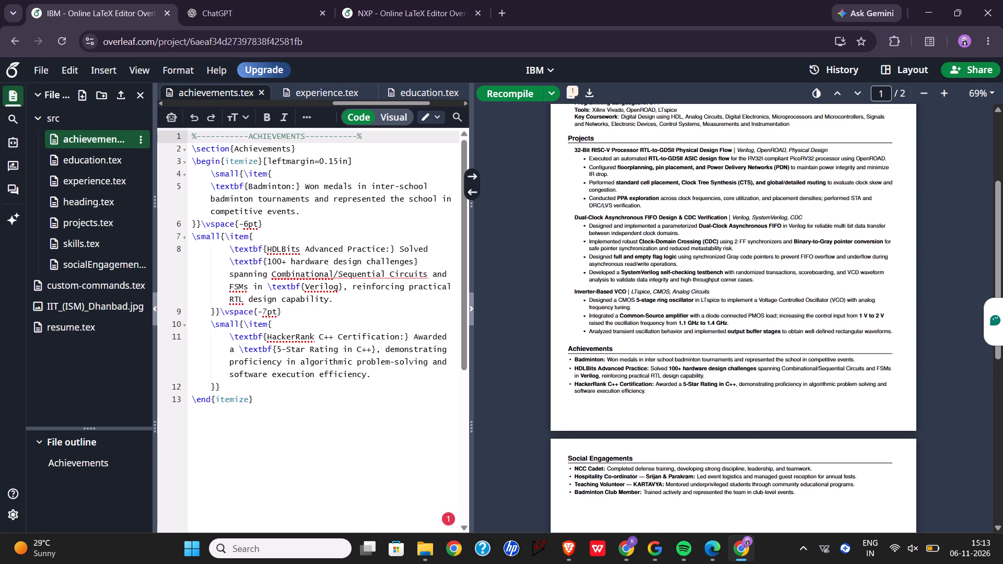
{"action": "key", "text": "Return"}
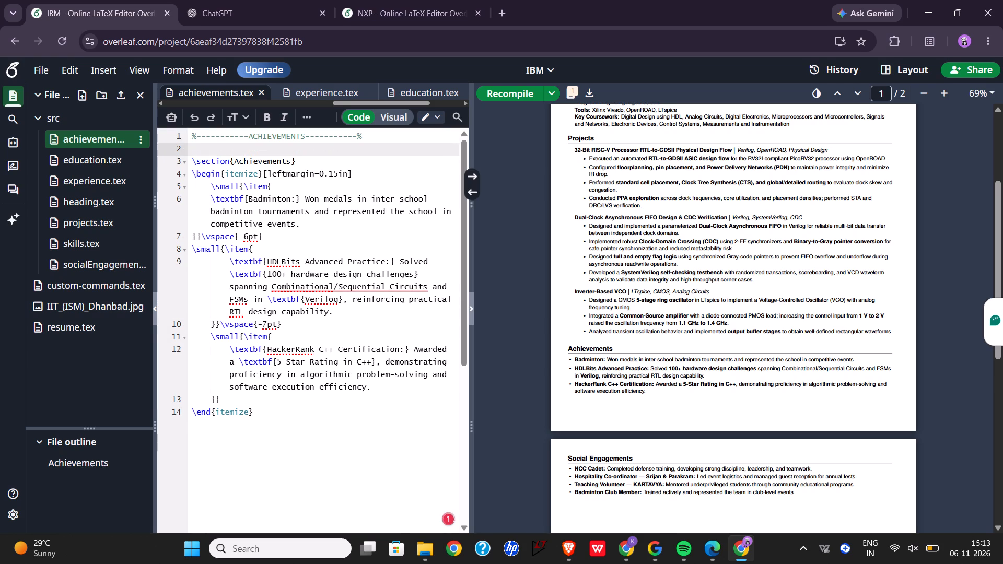
{"action": "key", "text": "ctrl+v"}
{"action": "left_click", "coordinate": [517, 88]}
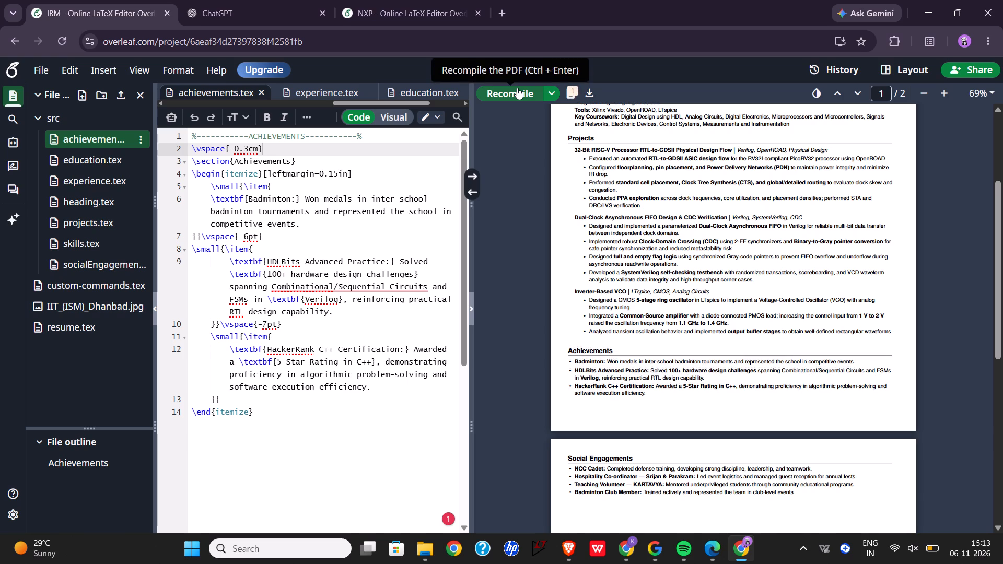
Set the \vspace above \section{Achievements} to -0.5cm, recompile, and check the résumé's page layout from Education to Social Engagements.
{"action": "left_click", "coordinate": [246, 150]}
{"action": "key", "text": "Right"}
{"action": "key", "text": "BackSpace"}
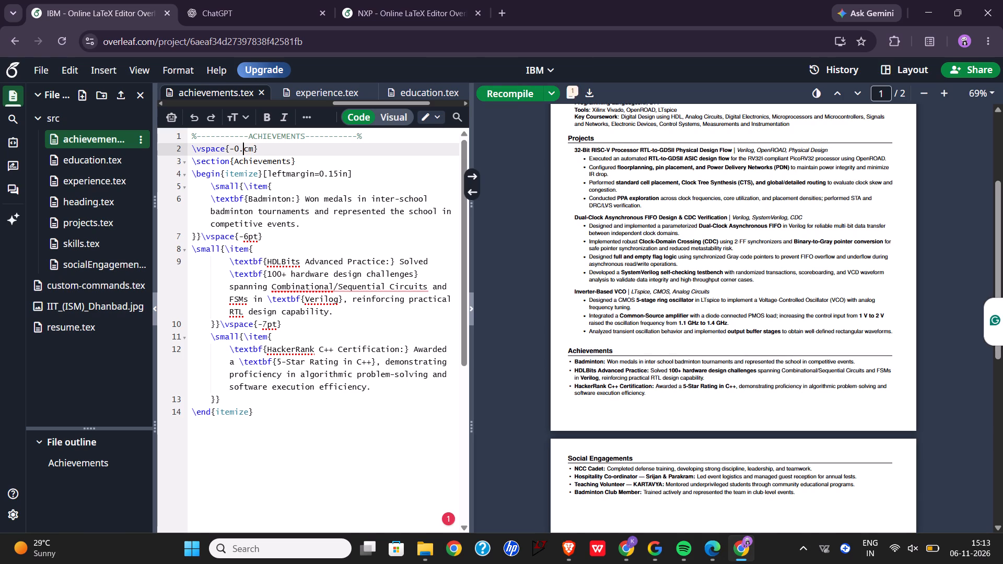
{"action": "key", "text": "5"}
{"action": "left_click", "coordinate": [529, 88]}
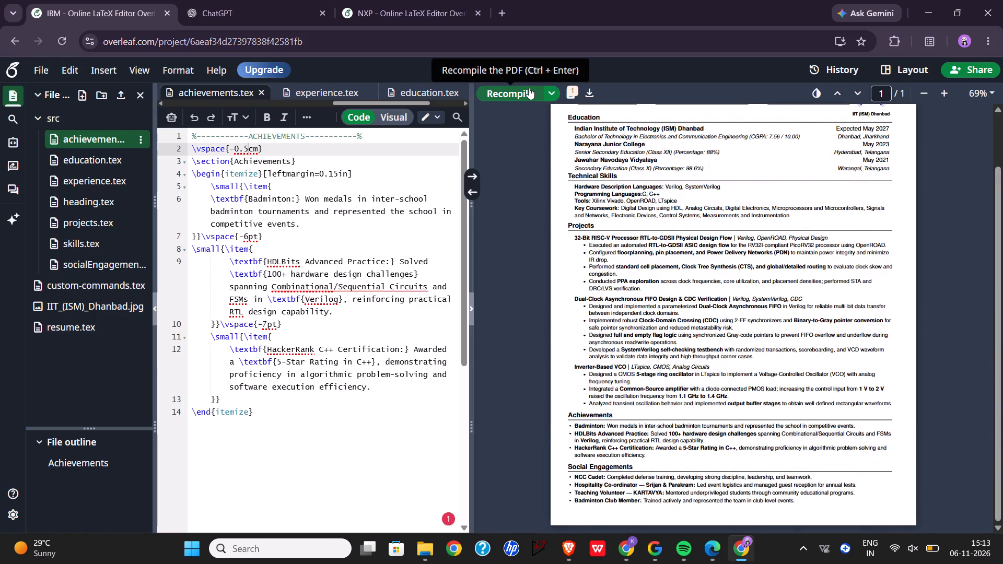
{"action": "scroll", "coordinate": [604, 247], "scroll_direction": "up", "scroll_amount": 1}
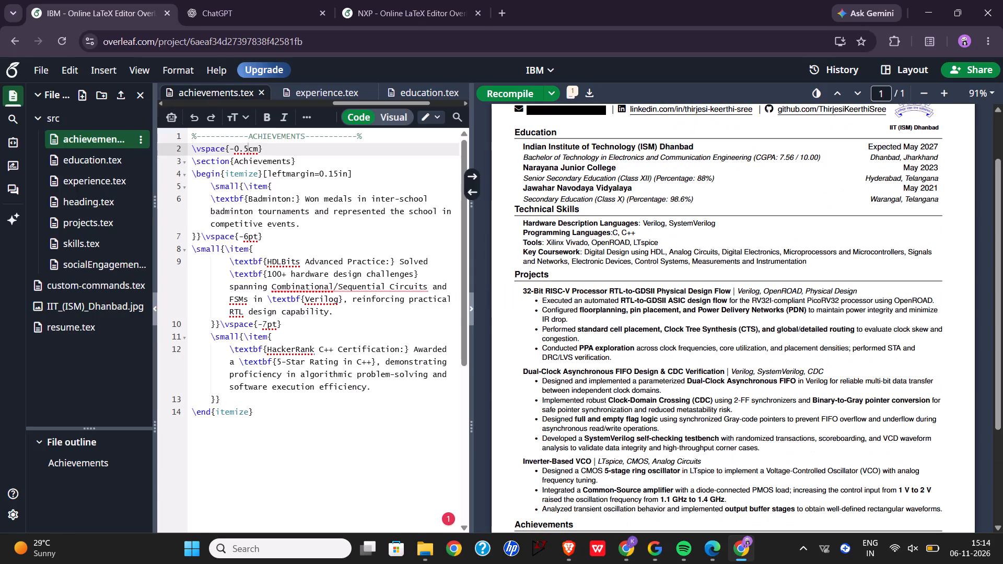
{"action": "scroll", "coordinate": [686, 365], "scroll_direction": "down", "scroll_amount": 1}
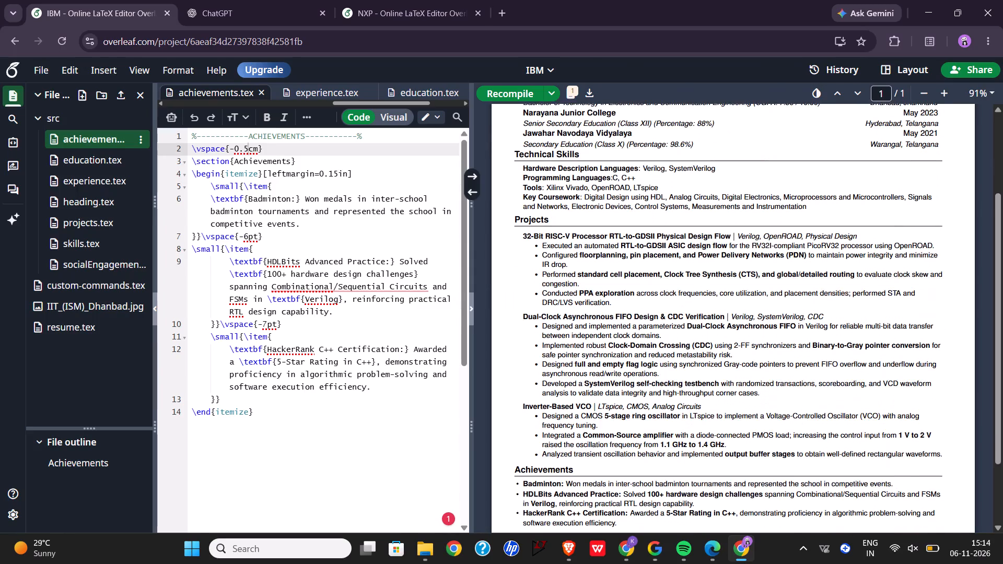
{"action": "scroll", "coordinate": [686, 365], "scroll_direction": "down", "scroll_amount": 1}
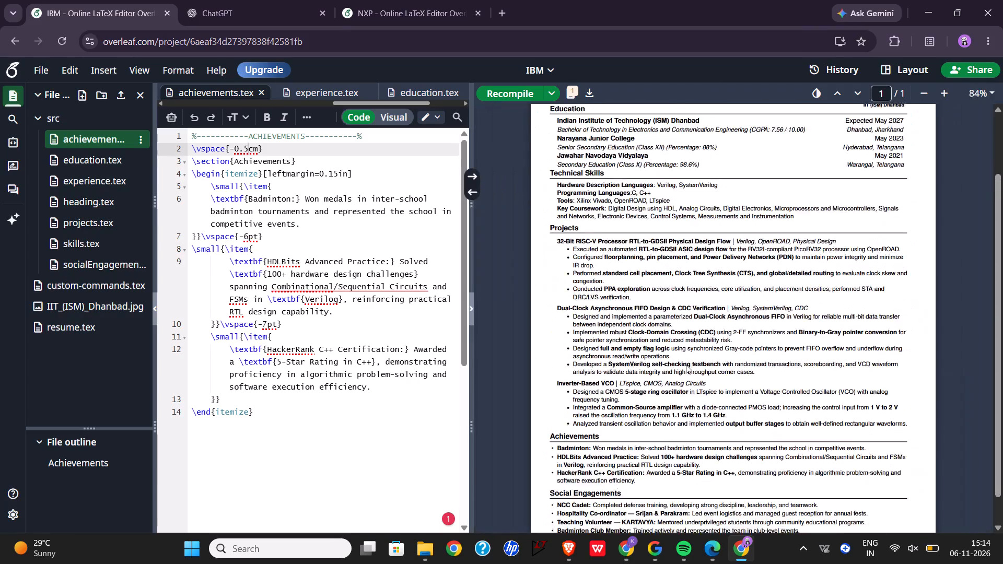
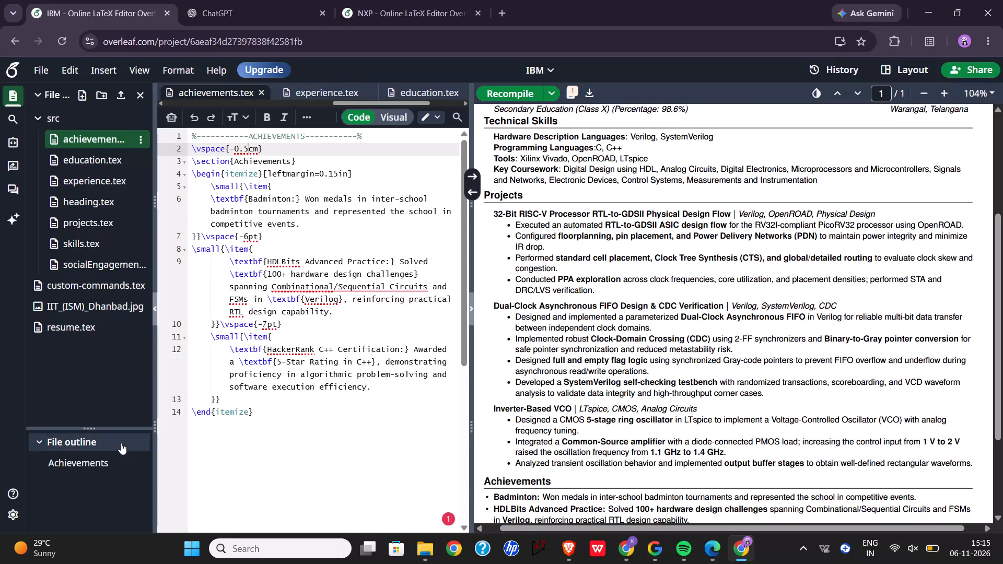
Remove SystemVerilog from the tools listed in the Dual-Clock Asynchronous FIFO project heading in projects.tex and recompile the résumé.
{"action": "left_click", "coordinate": [106, 221]}
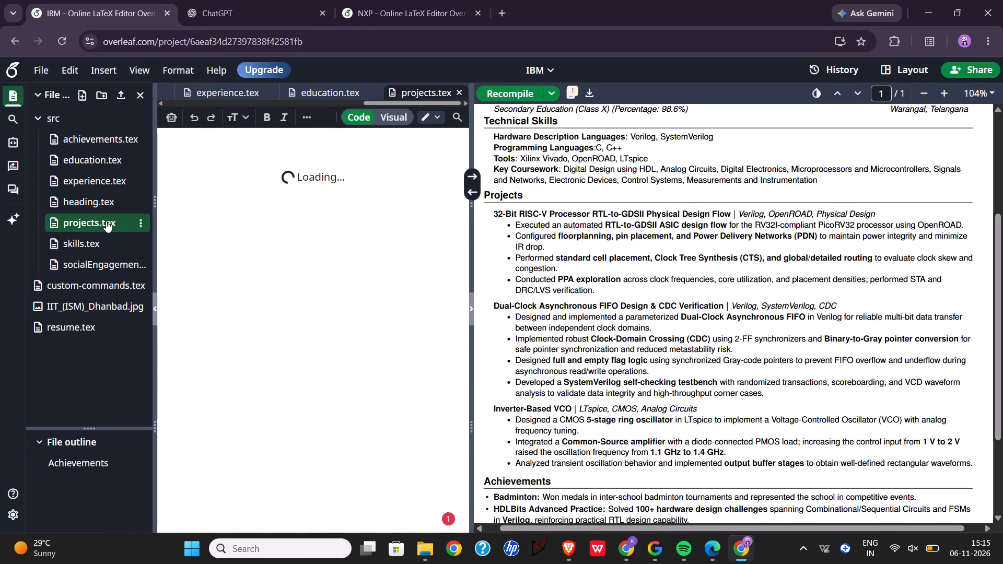
{"action": "scroll", "coordinate": [276, 332], "scroll_direction": "up", "scroll_amount": 4}
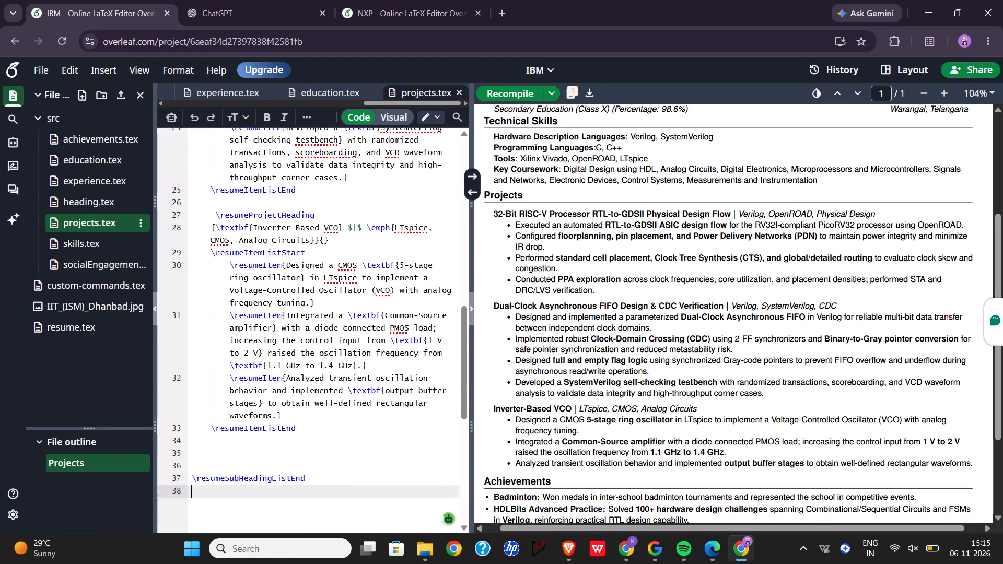
{"action": "scroll", "coordinate": [276, 332], "scroll_direction": "up", "scroll_amount": 2}
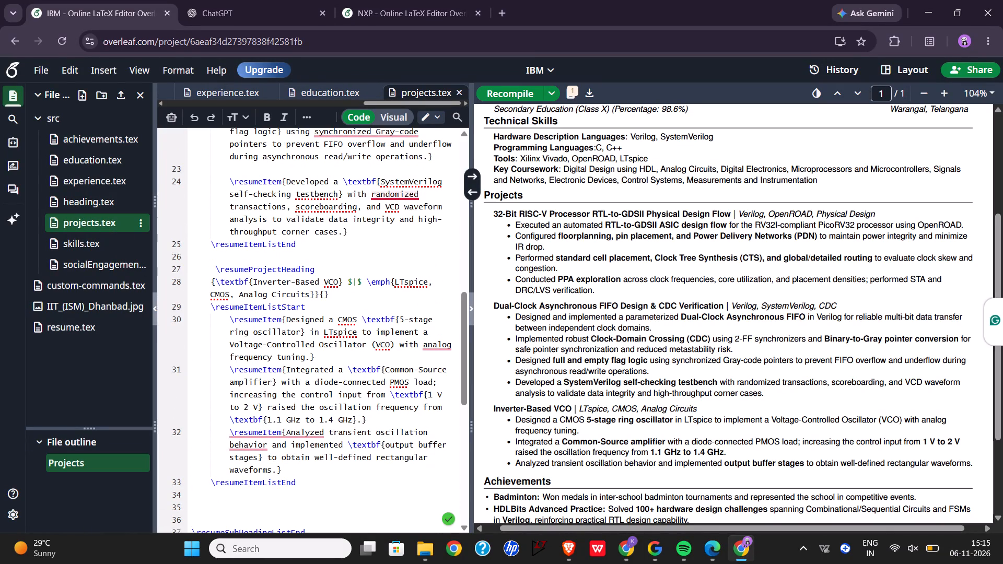
{"action": "scroll", "coordinate": [381, 182], "scroll_direction": "up", "scroll_amount": 3}
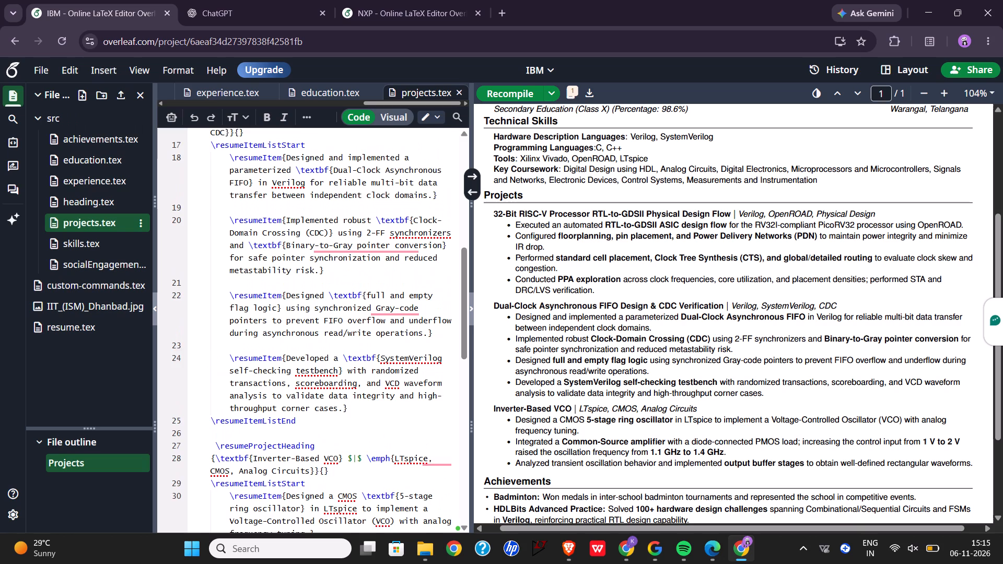
{"action": "scroll", "coordinate": [381, 182], "scroll_direction": "up", "scroll_amount": 3}
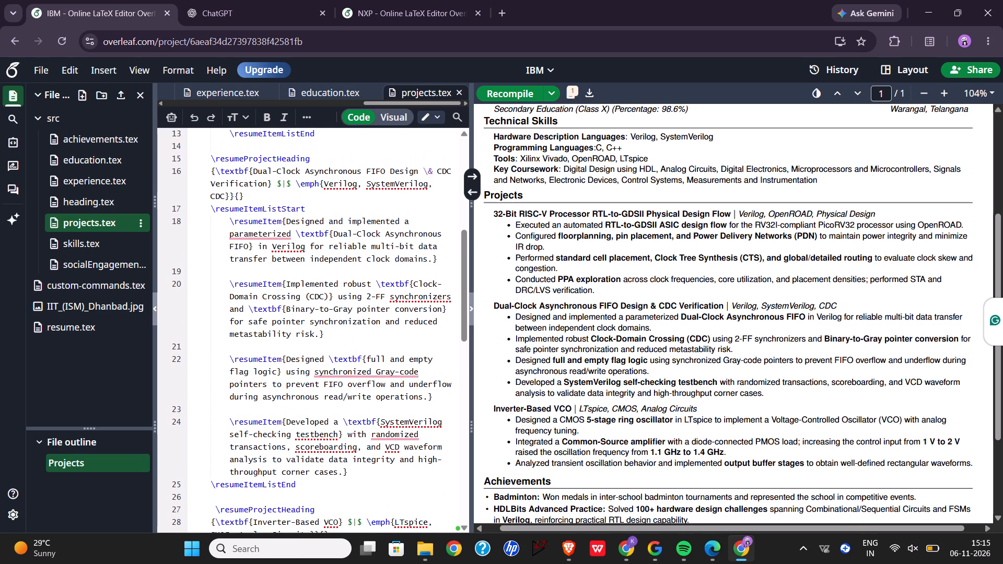
{"action": "left_click_drag", "start_coordinate": [364, 184], "coordinate": [433, 184]}
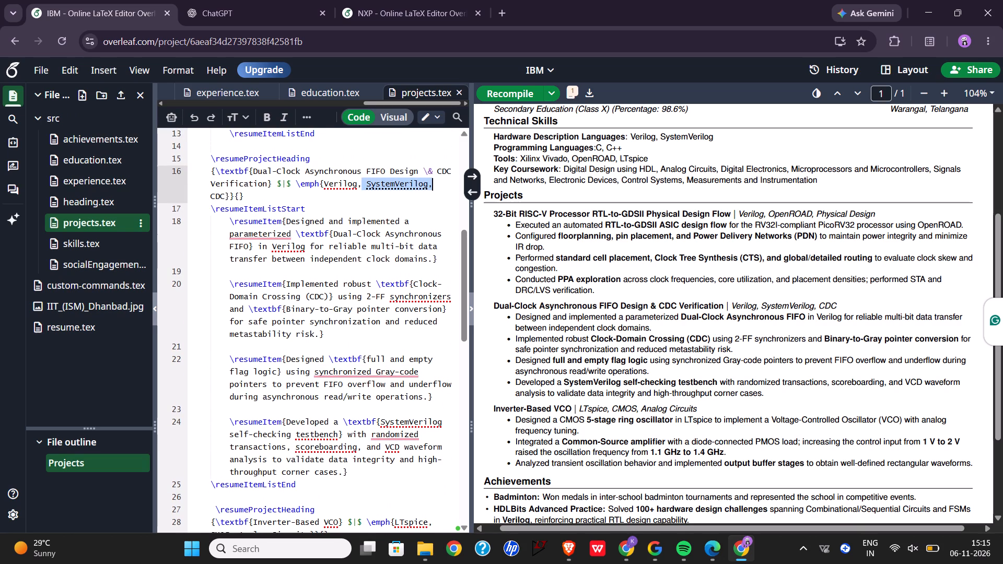
{"action": "left_click_drag", "start_coordinate": [433, 184], "coordinate": [433, 184]}
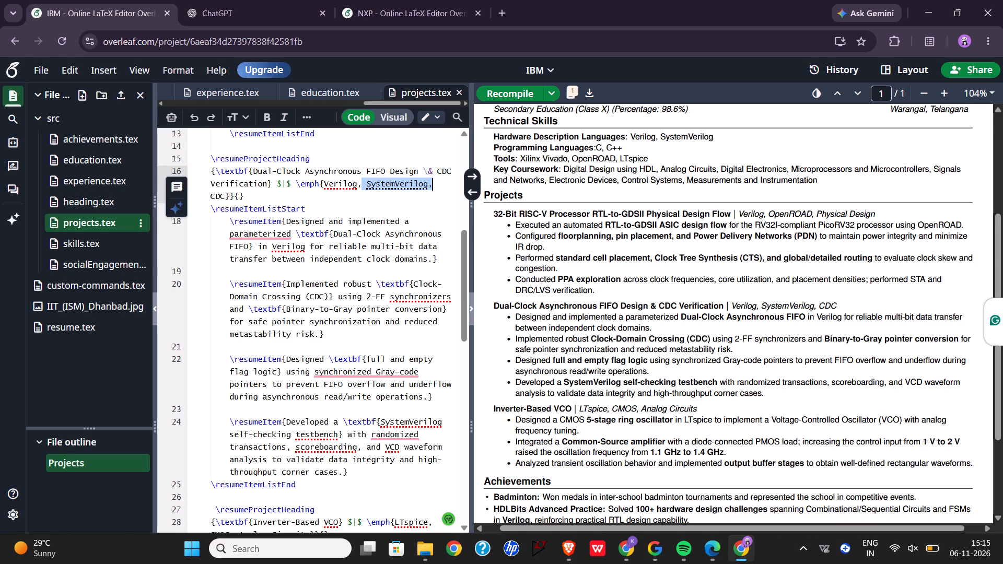
{"action": "key", "text": "BackSpace"}
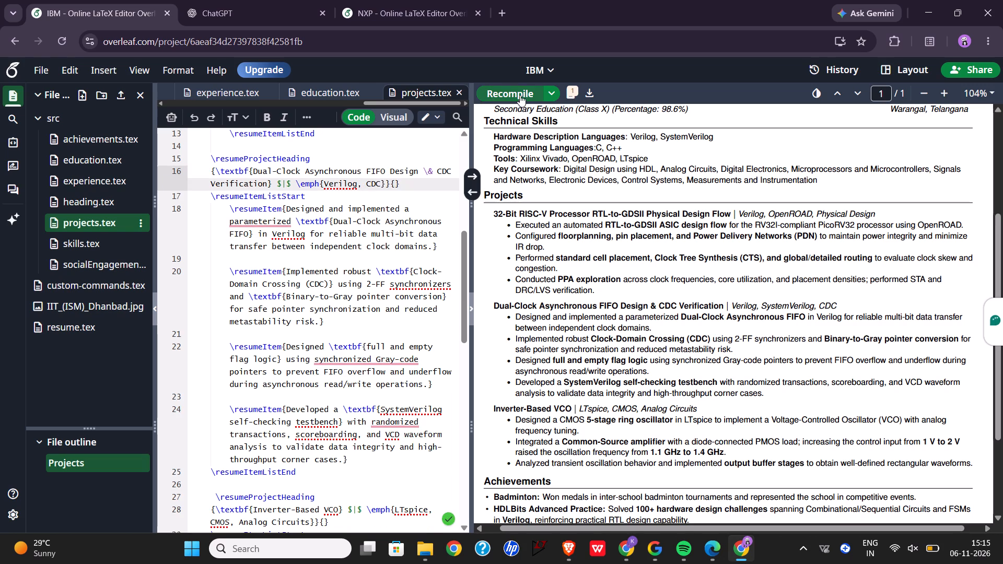
{"action": "left_click", "coordinate": [501, 90]}
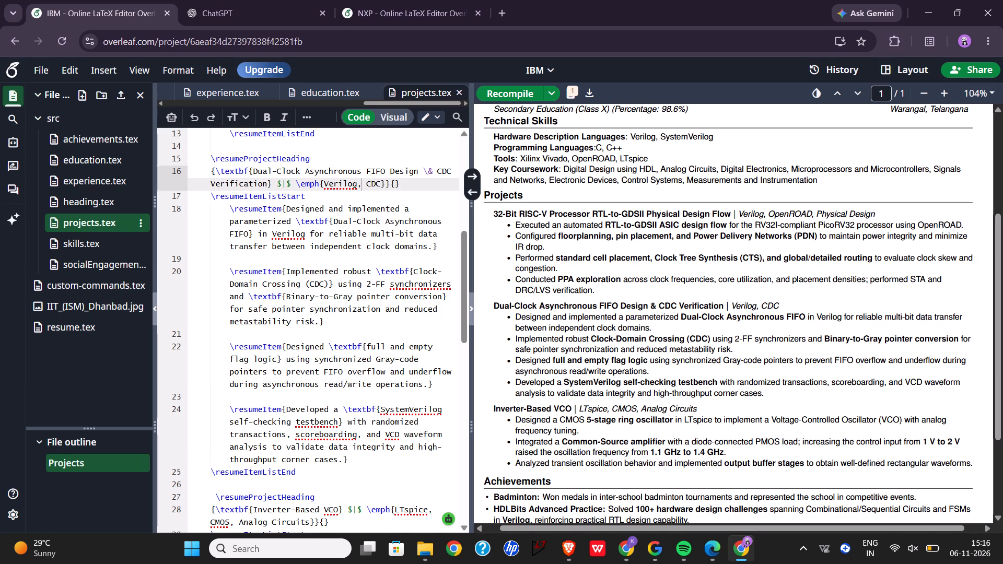
{"action": "scroll", "coordinate": [320, 222], "scroll_direction": "down", "scroll_amount": 2}
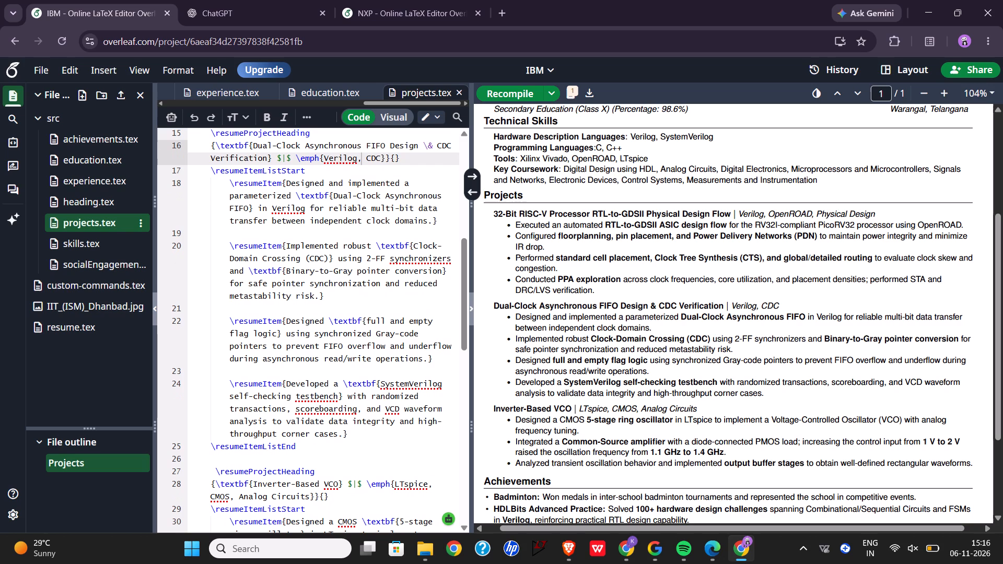
{"action": "scroll", "coordinate": [320, 222], "scroll_direction": "down", "scroll_amount": 1}
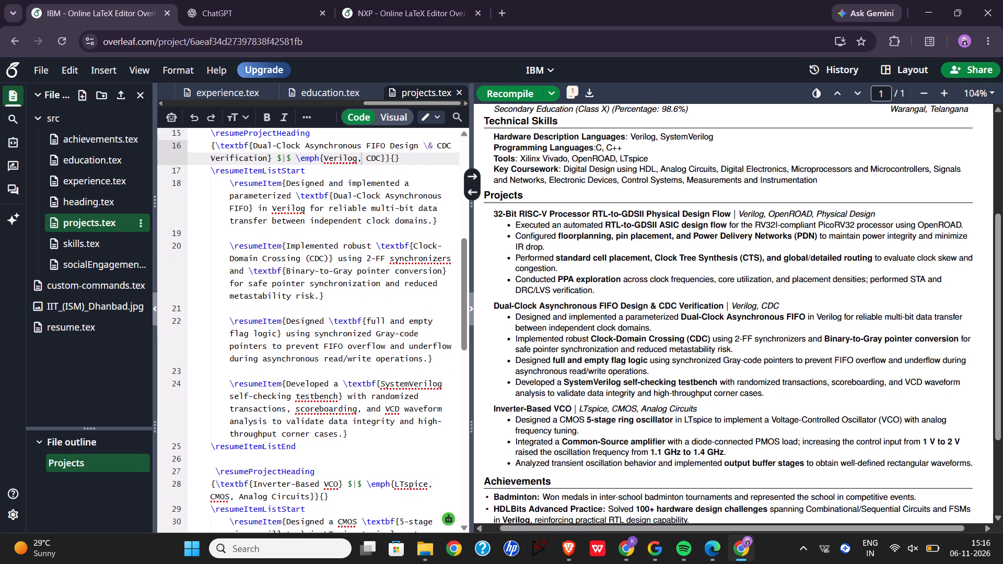
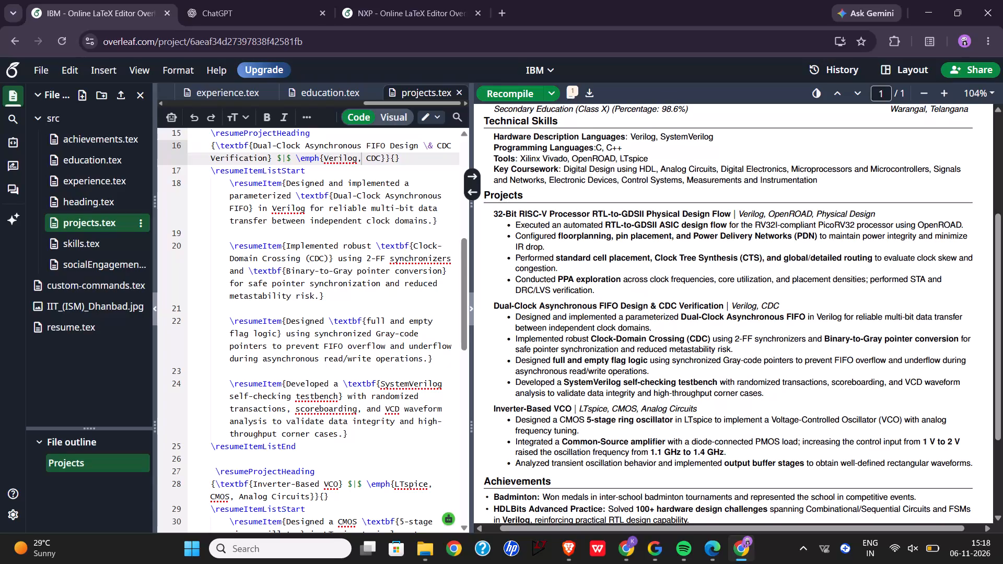
Replace the text of the first Dual-Clock Asynchronous FIFO bullet in projects.tex with new wording starting "Designed a".
{"action": "scroll", "coordinate": [272, 249], "scroll_direction": "up", "scroll_amount": 1}
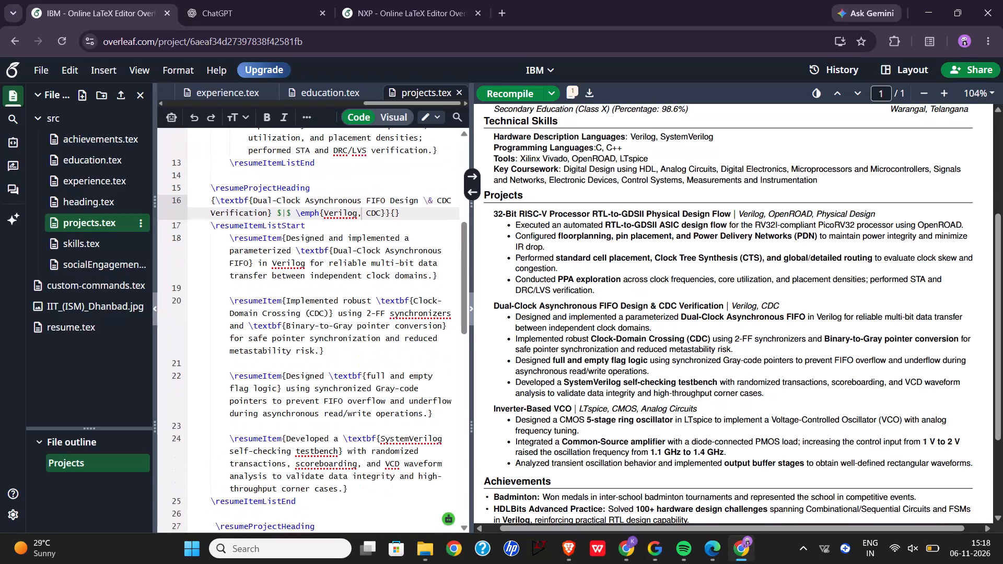
{"action": "scroll", "coordinate": [272, 249], "scroll_direction": "up", "scroll_amount": 1}
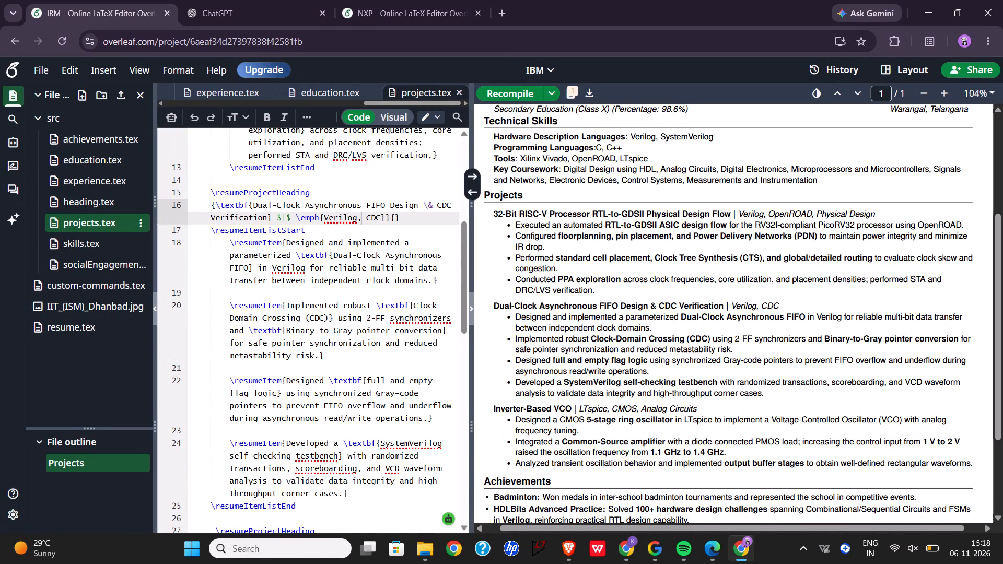
{"action": "left_click", "coordinate": [304, 258]}
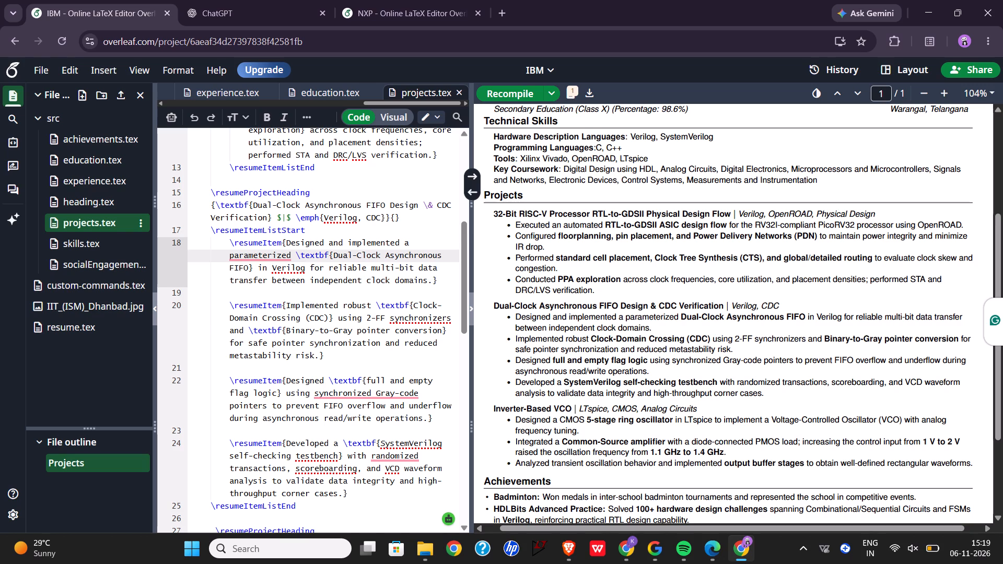
{"action": "left_click_drag", "start_coordinate": [286, 241], "coordinate": [400, 273]}
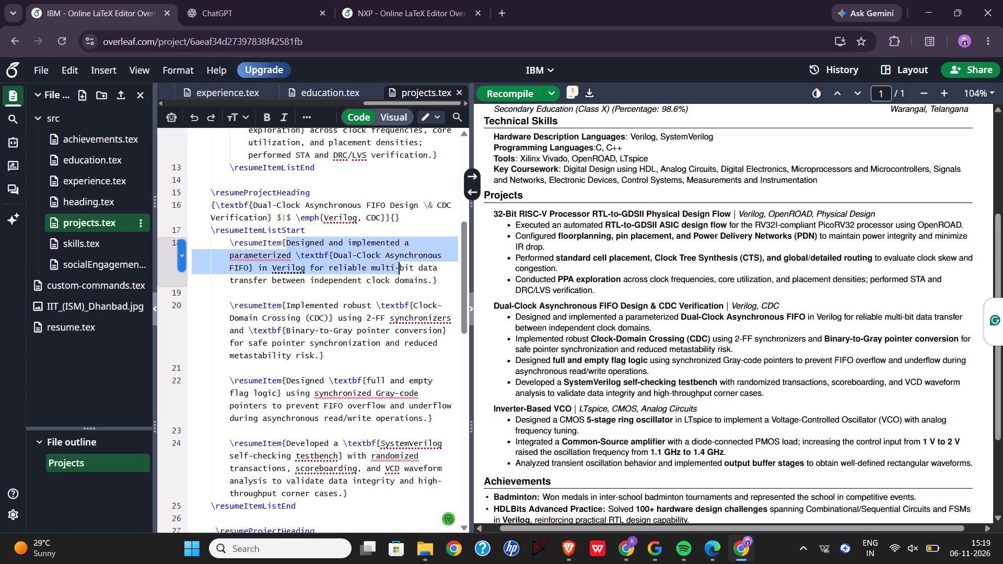
{"action": "left_click_drag", "start_coordinate": [400, 273], "coordinate": [431, 283]}
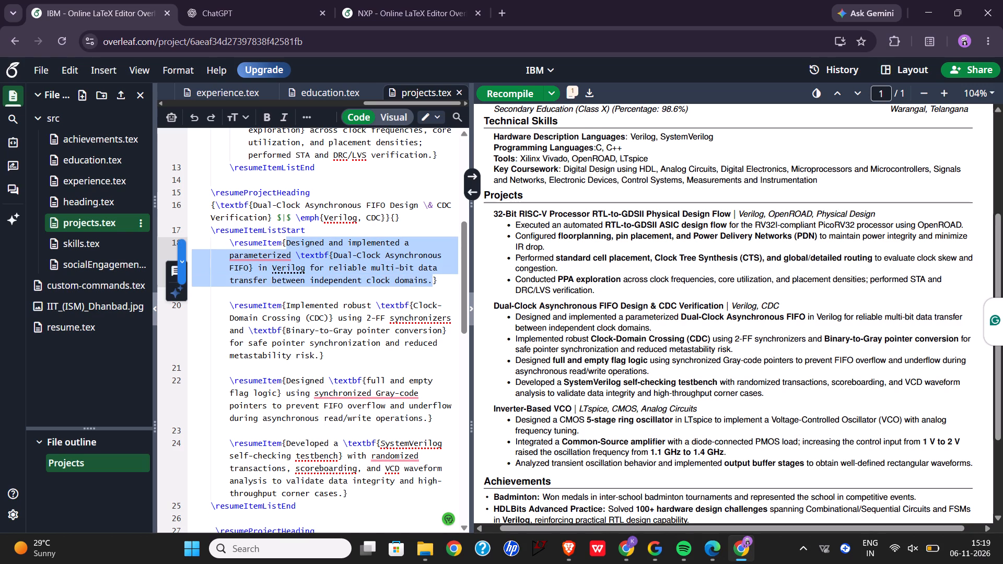
{"action": "key", "text": "BackSpace"}
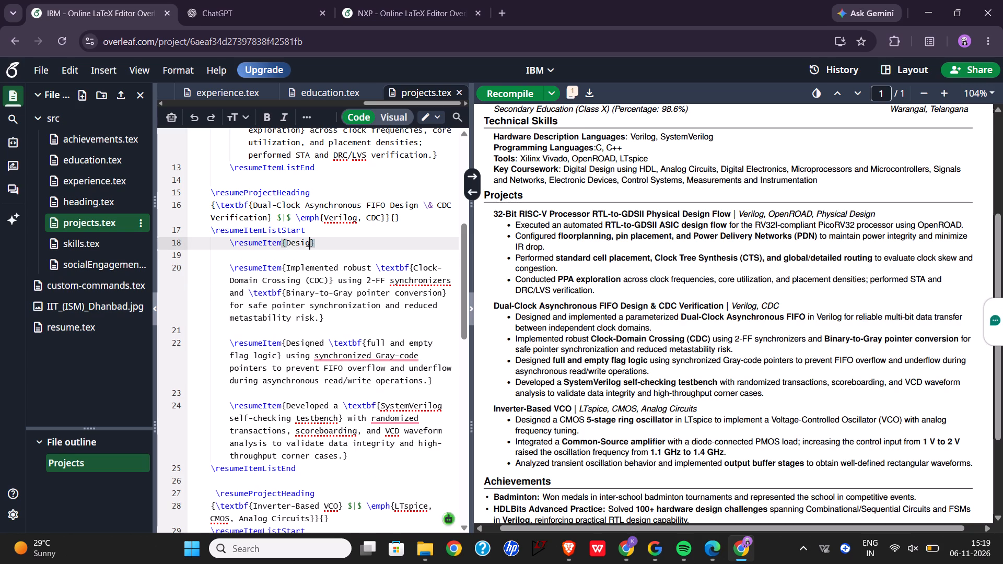
{"action": "type", "text": "a"}
{"action": "key", "text": "space"}
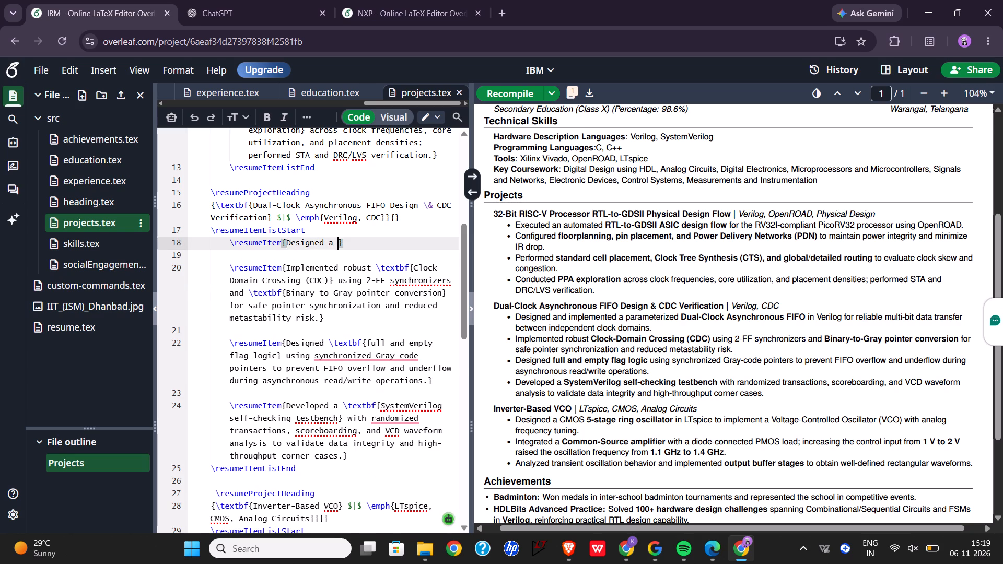
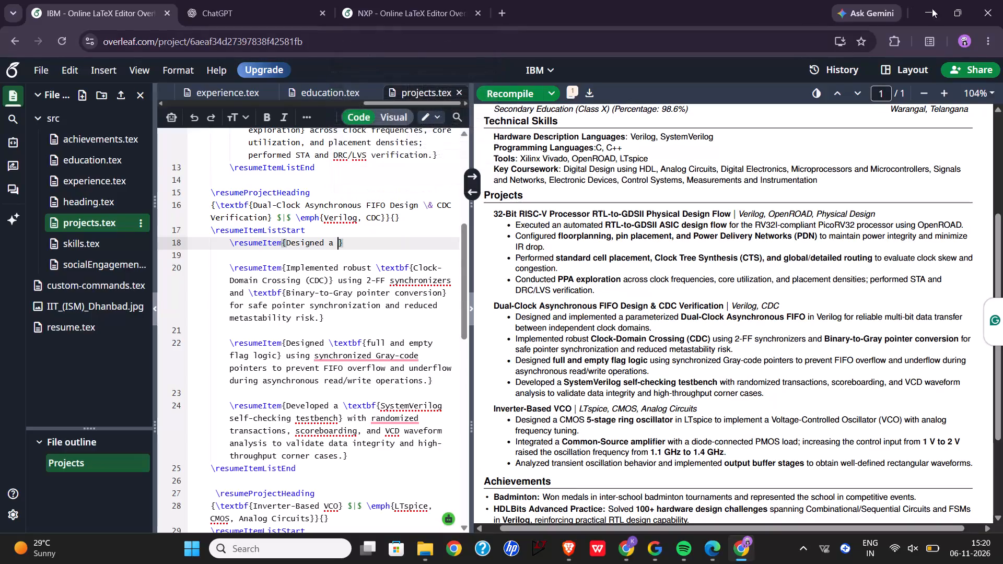
Open the browser's profile switcher to show the other available Chrome profiles.
{"action": "left_click", "coordinate": [964, 32]}
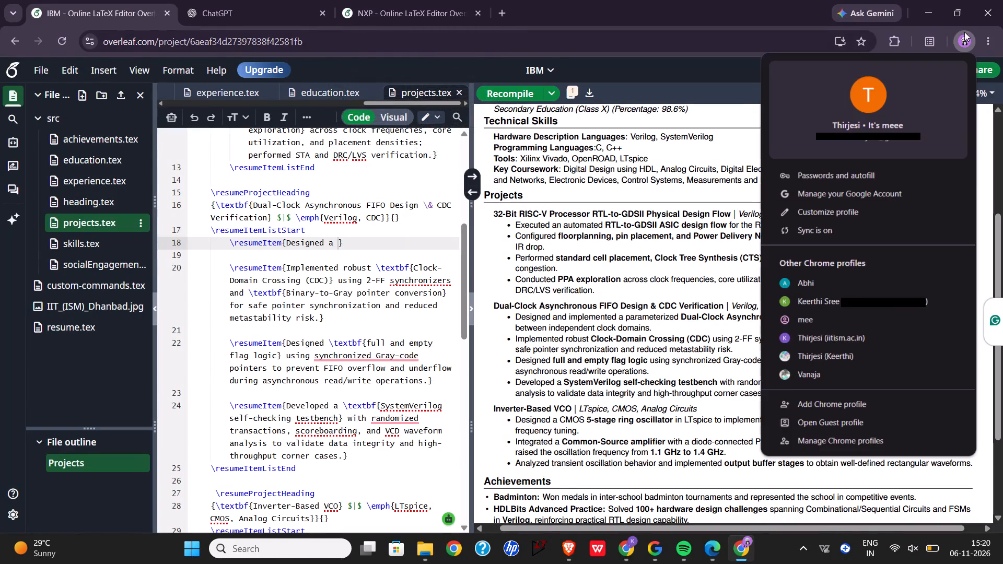
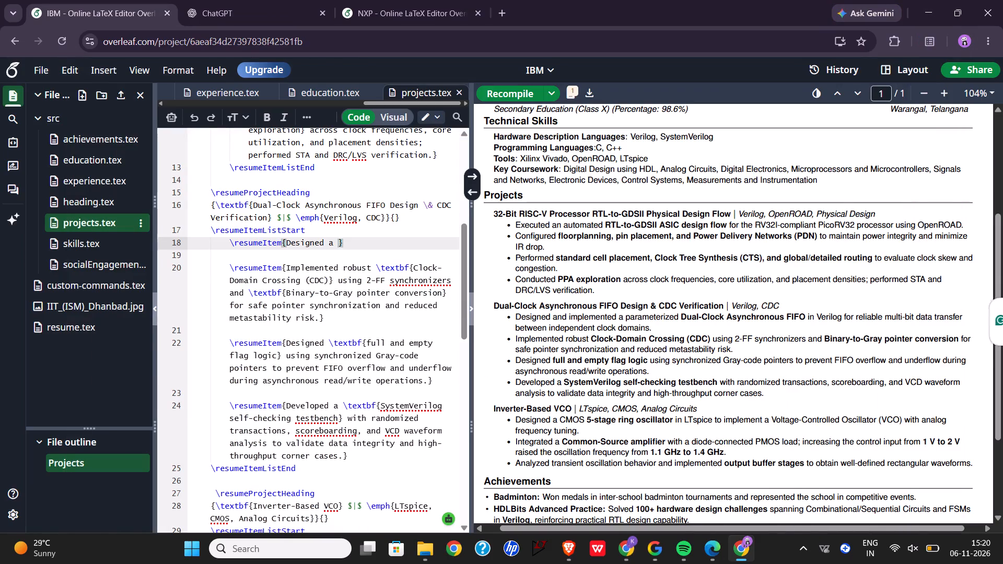
{"action": "left_click_drag", "start_coordinate": [336, 244], "coordinate": [292, 243]}
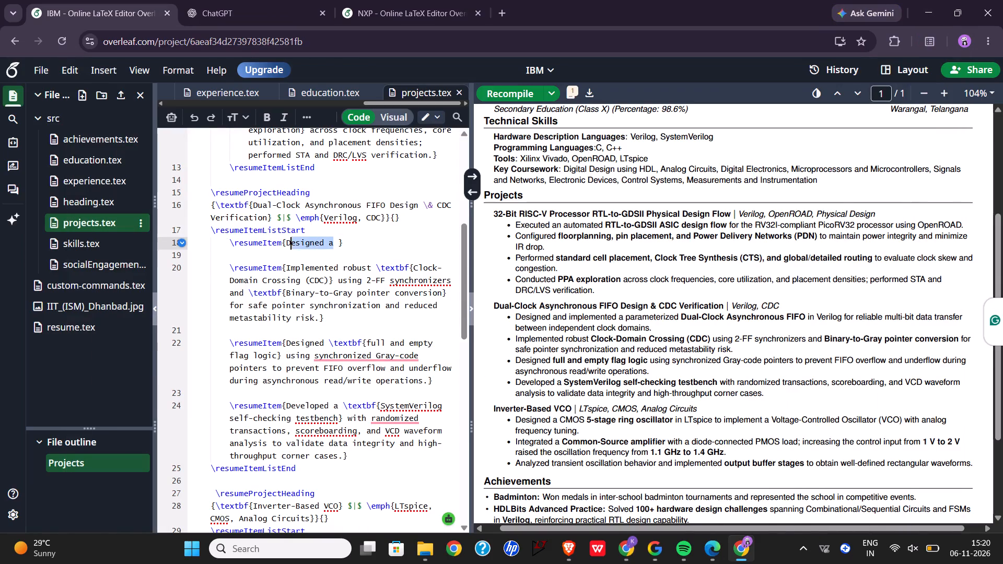
{"action": "left_click_drag", "start_coordinate": [292, 243], "coordinate": [284, 244]}
{"action": "key", "text": "ctrl+v"}
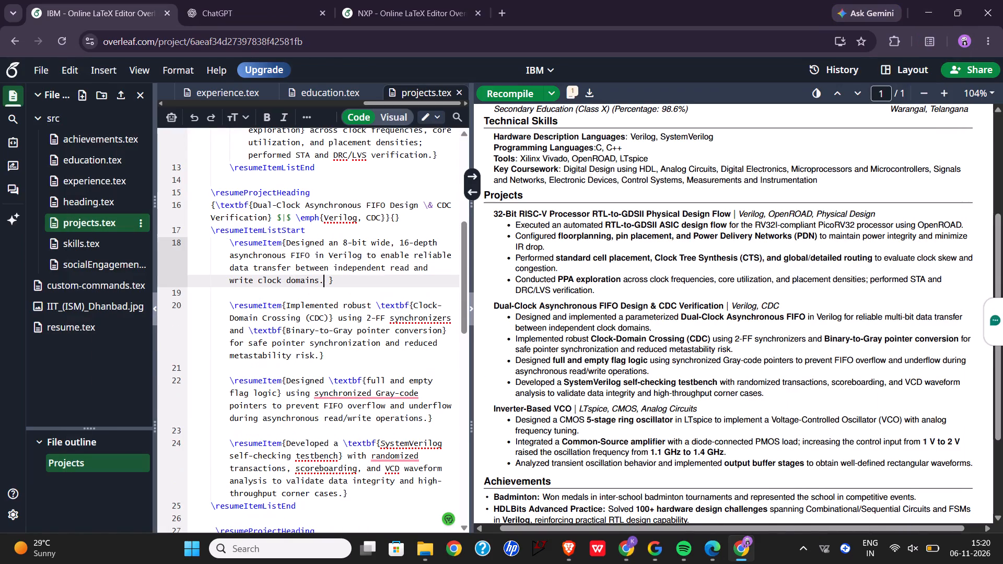
{"action": "left_click", "coordinate": [512, 95]}
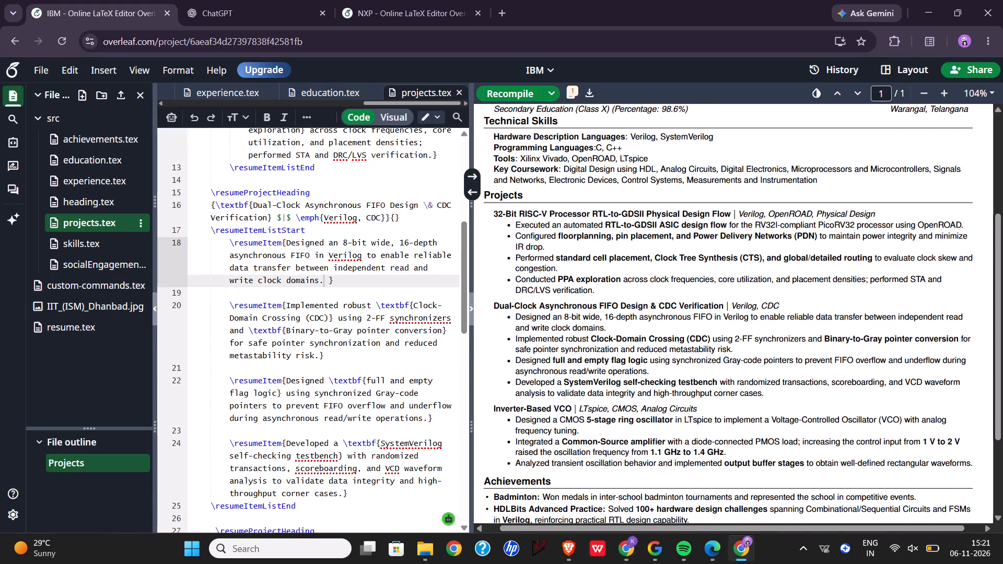
{"action": "left_click_drag", "start_coordinate": [287, 304], "coordinate": [317, 354]}
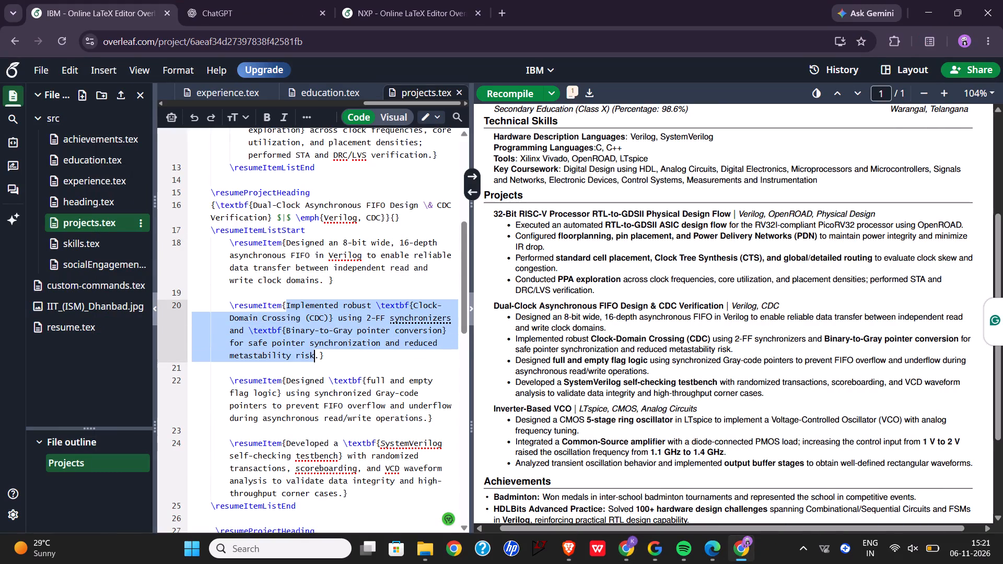
{"action": "left_click_drag", "start_coordinate": [317, 354], "coordinate": [318, 356]}
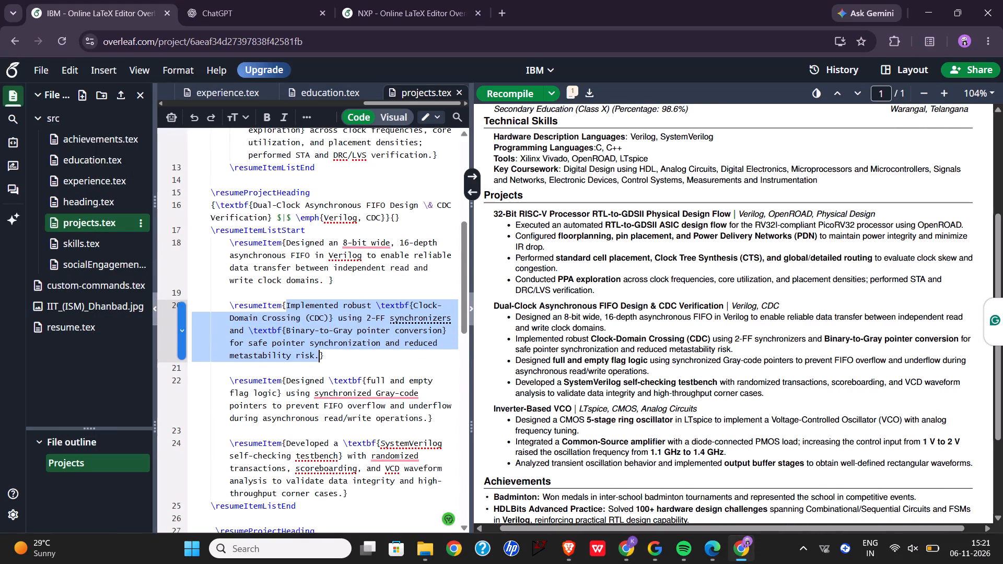
{"action": "key", "text": "ctrl+v"}
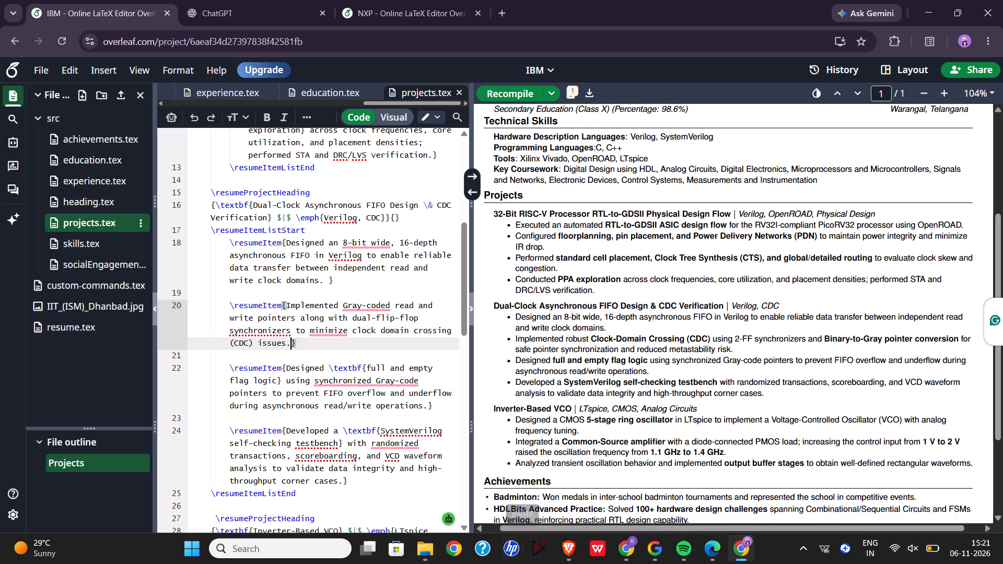
{"action": "left_click", "coordinate": [744, 547]}
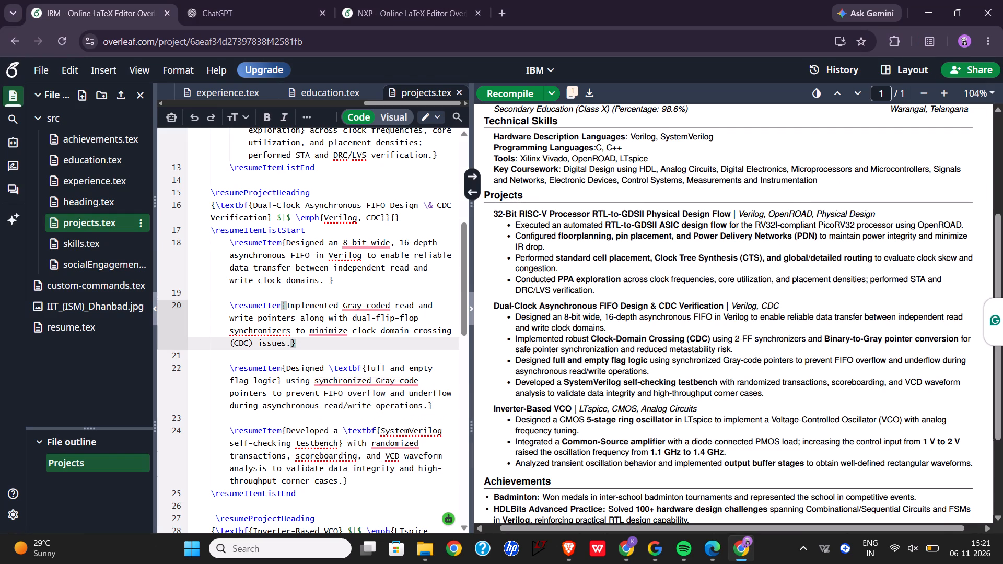
{"action": "left_click_drag", "start_coordinate": [286, 366], "coordinate": [417, 409]}
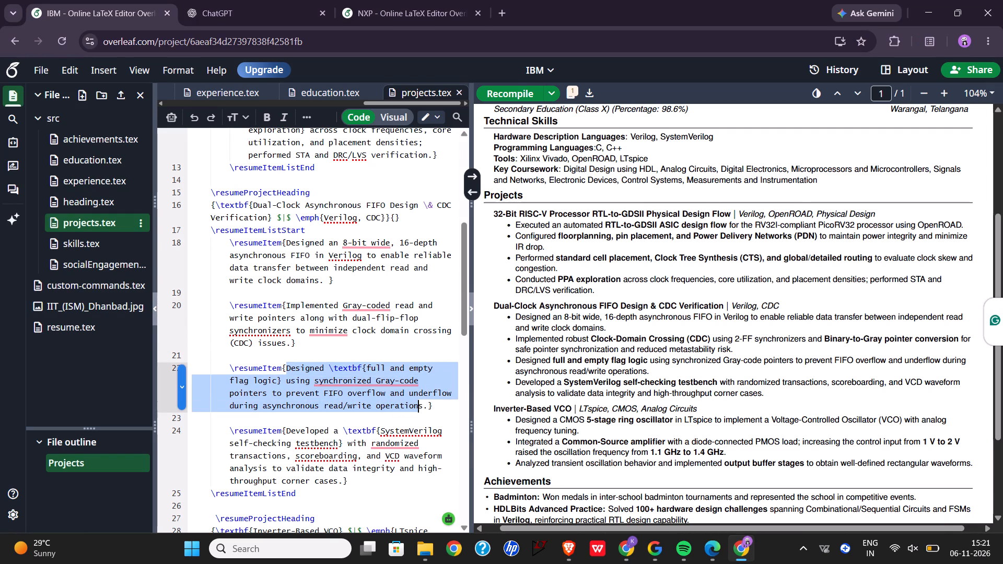
{"action": "left_click_drag", "start_coordinate": [417, 409], "coordinate": [427, 409]}
{"action": "left_click_drag", "start_coordinate": [427, 409], "coordinate": [427, 408]}
{"action": "key", "text": "ctrl+v"}
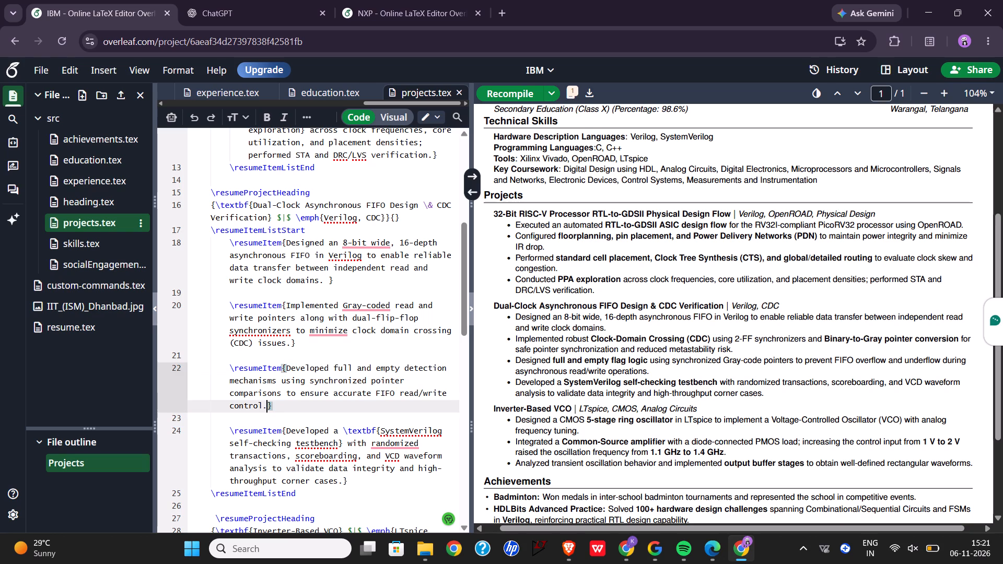
{"action": "left_click", "coordinate": [514, 94]}
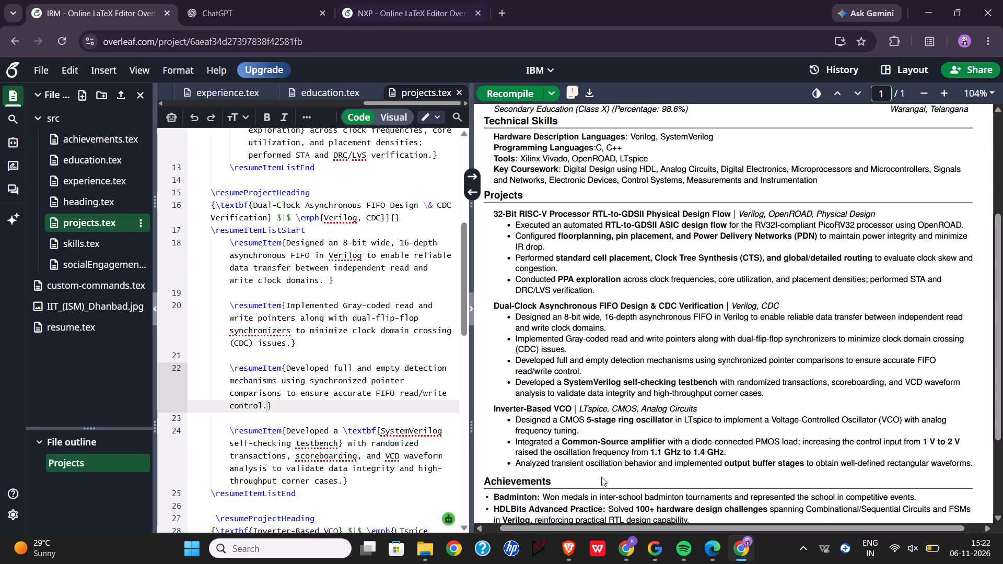
{"action": "left_click", "coordinate": [734, 547]}
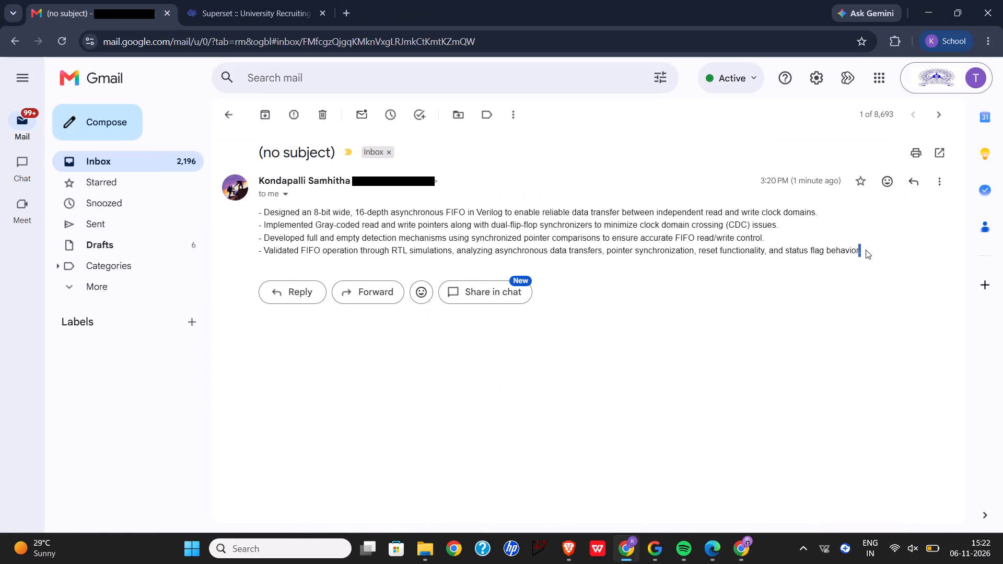
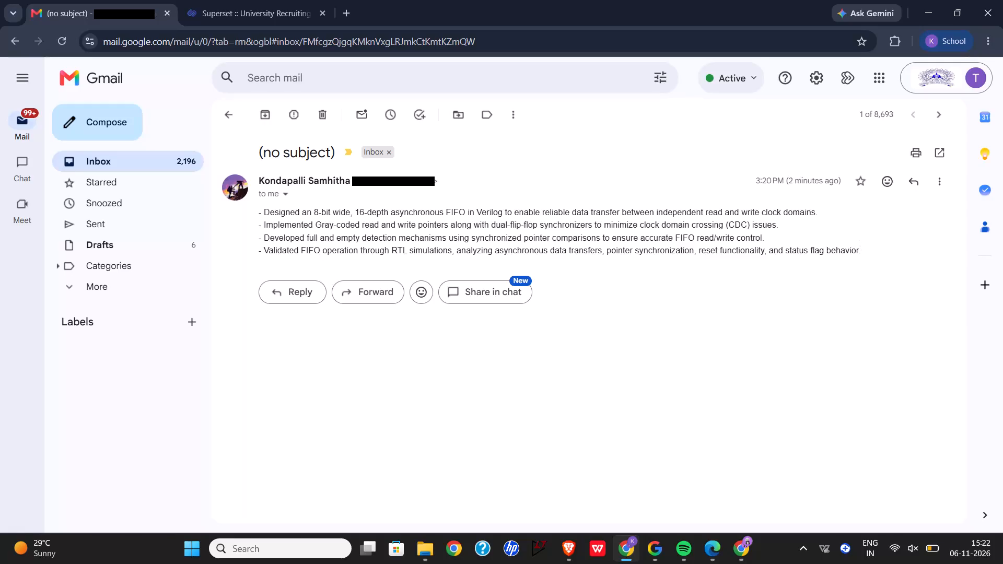
Copy the last emailed FIFO bullet, starting "Validated FIFO operation through RTL simulations", without its leading dash, and put the mail window away.
{"action": "left_click_drag", "start_coordinate": [861, 254], "coordinate": [854, 240]}
{"action": "left_click", "coordinate": [854, 240]}
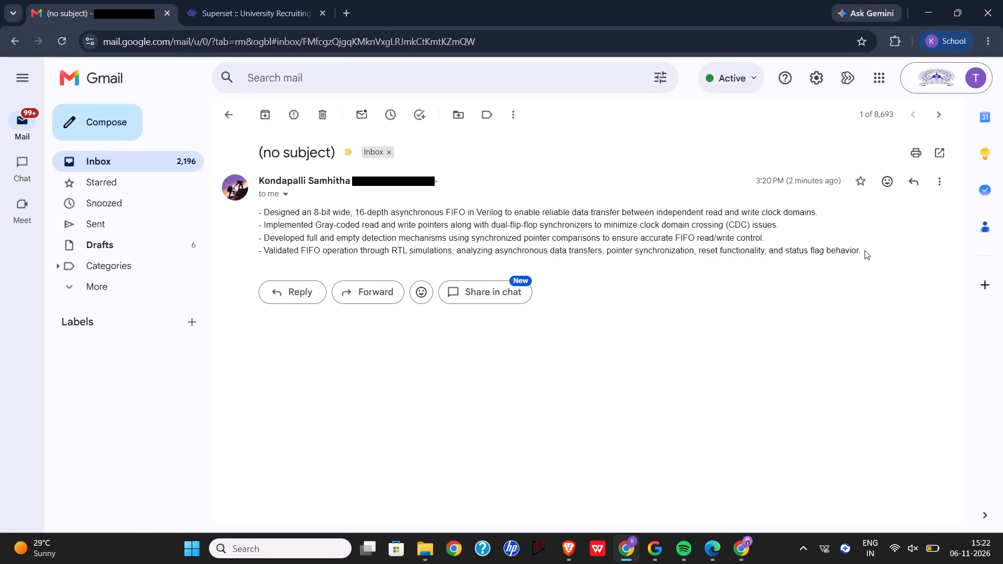
{"action": "left_click_drag", "start_coordinate": [865, 250], "coordinate": [264, 257]}
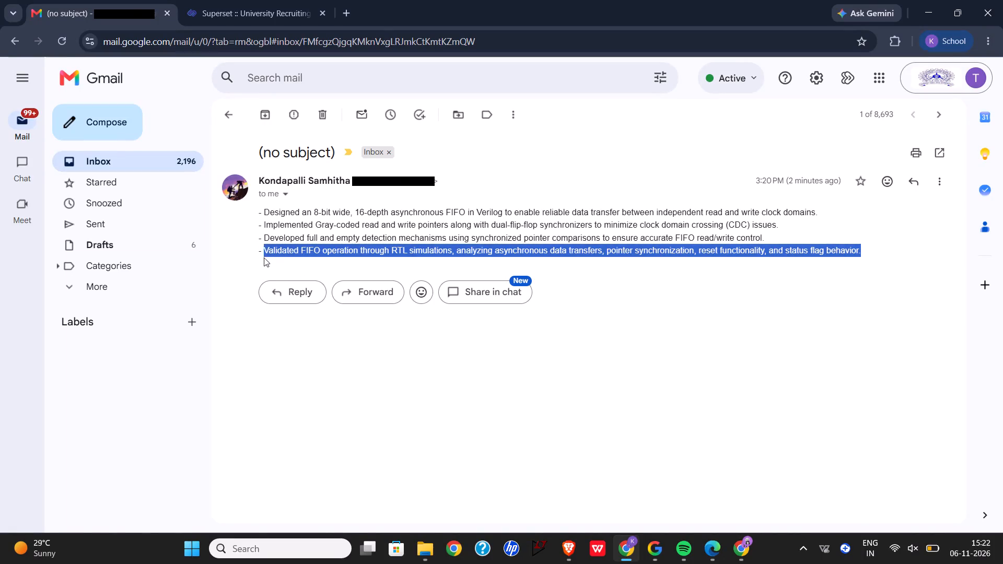
{"action": "left_click_drag", "start_coordinate": [264, 257], "coordinate": [261, 256]}
{"action": "key", "text": "ctrl+c"}
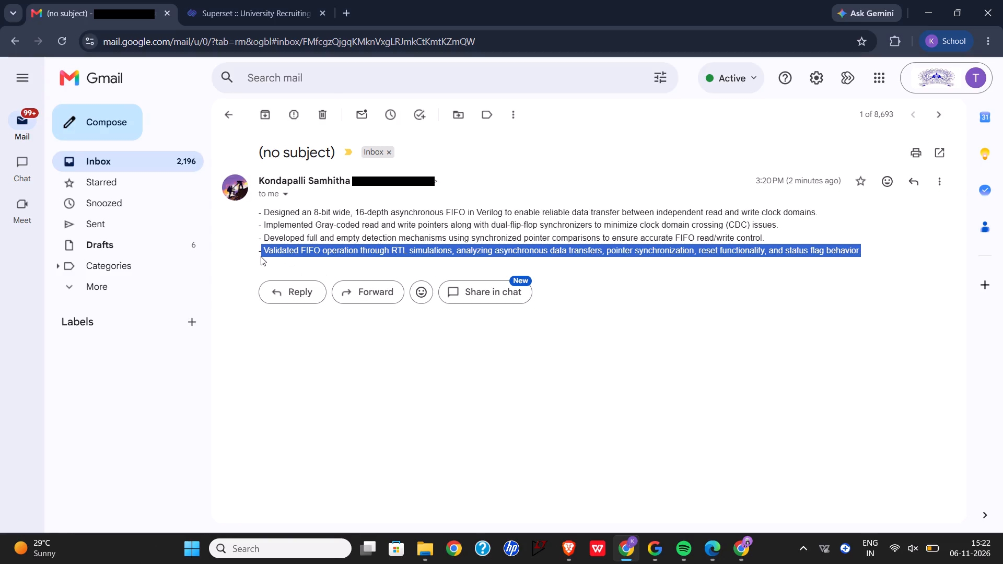
{"action": "key", "text": "ctrl+c"}
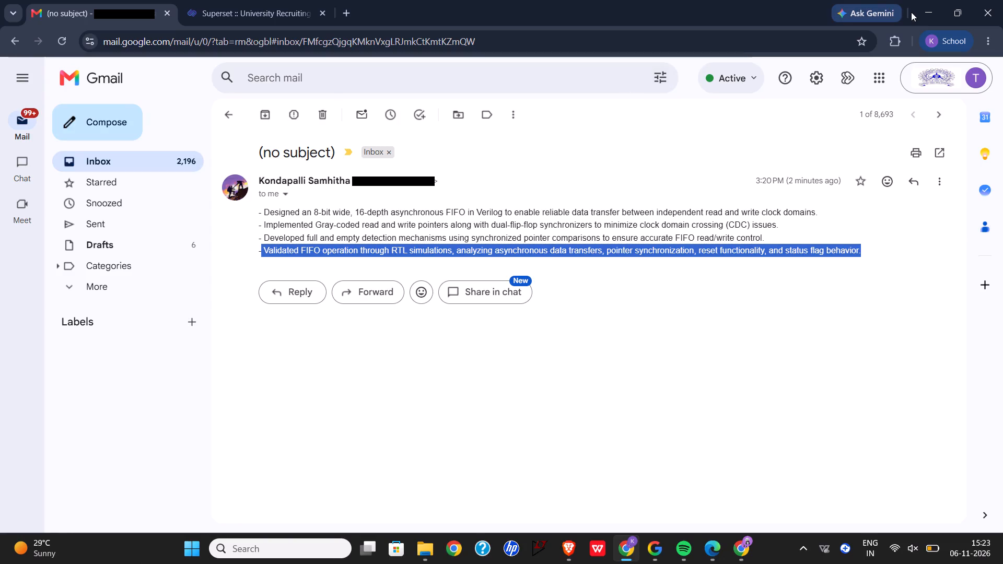
{"action": "left_click", "coordinate": [923, 6]}
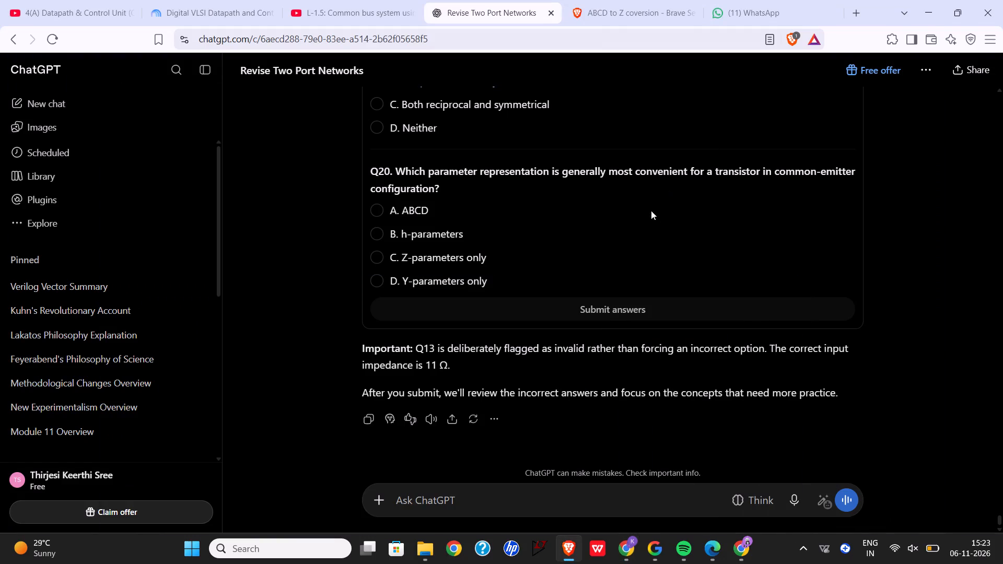
In Overleaf in Chrome, replace the last FIFO bullet's text in projects.tex with the copied "Validated FIFO operation through RTL simulations" wording, without a leading space.
{"action": "left_click", "coordinate": [751, 548]}
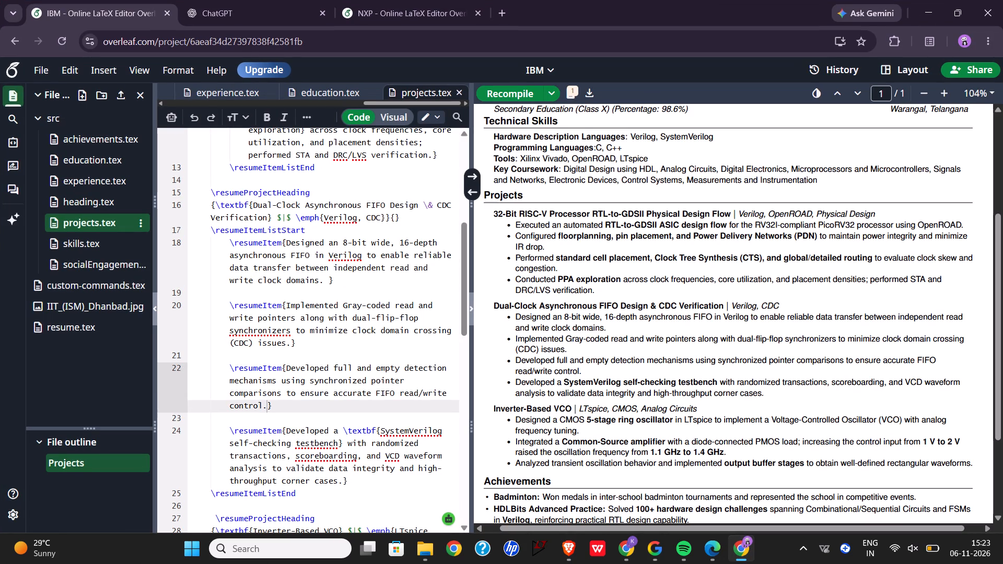
{"action": "left_click_drag", "start_coordinate": [286, 431], "coordinate": [344, 480]}
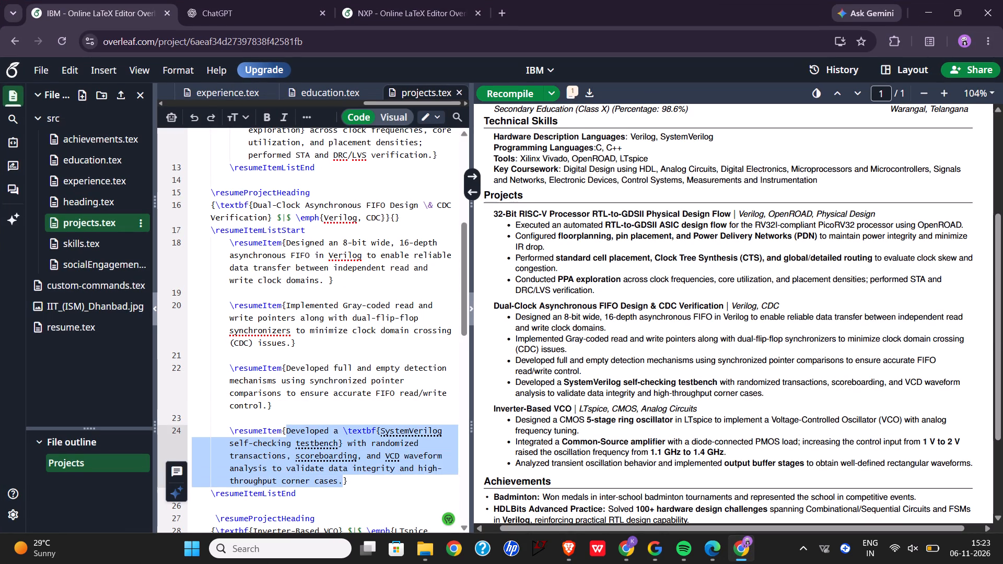
{"action": "key", "text": "ctrl+v"}
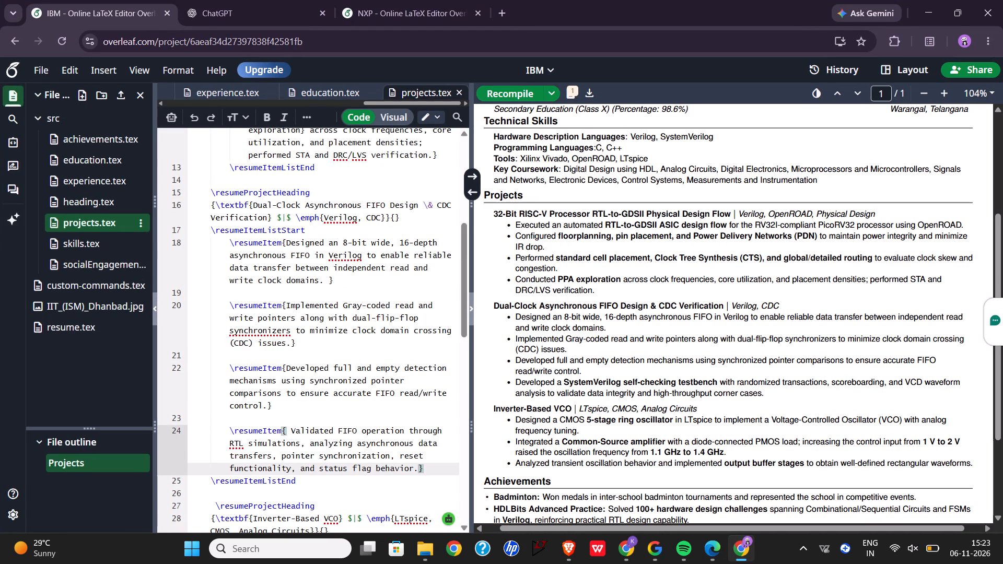
{"action": "left_click", "coordinate": [292, 431]}
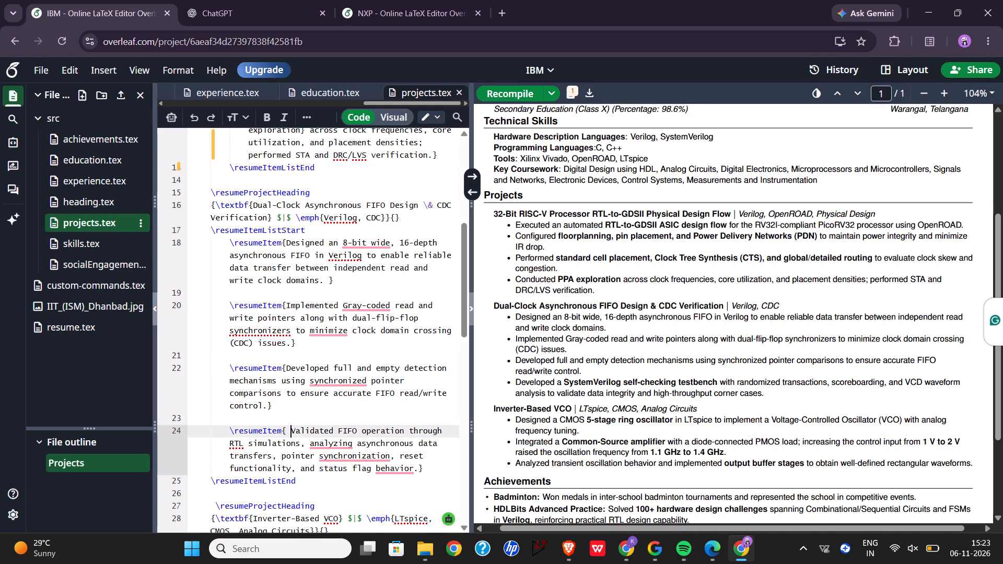
{"action": "key", "text": "BackSpace"}
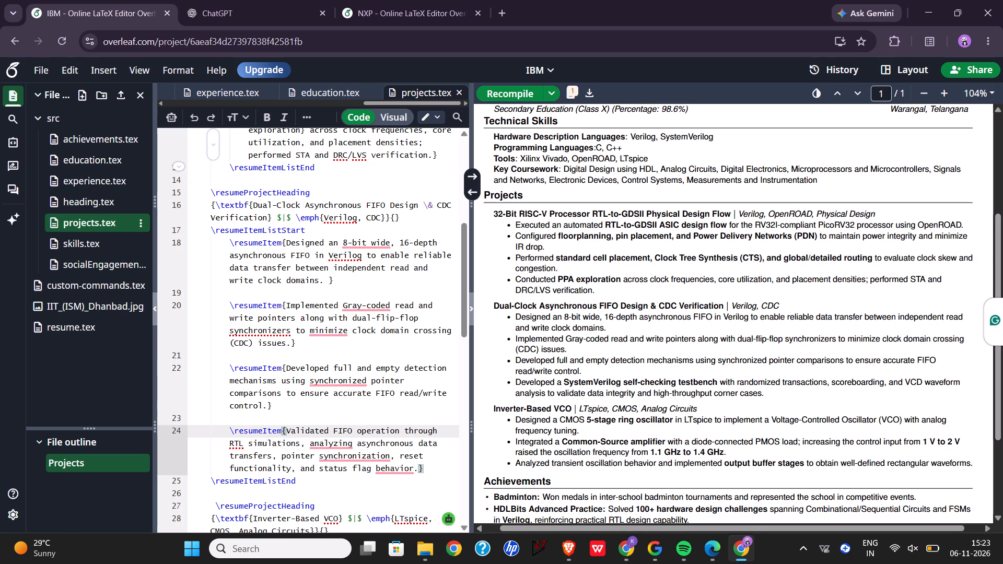
Recompile the résumé and check the PDF from the projects through the social engagements.
{"action": "left_click", "coordinate": [523, 97]}
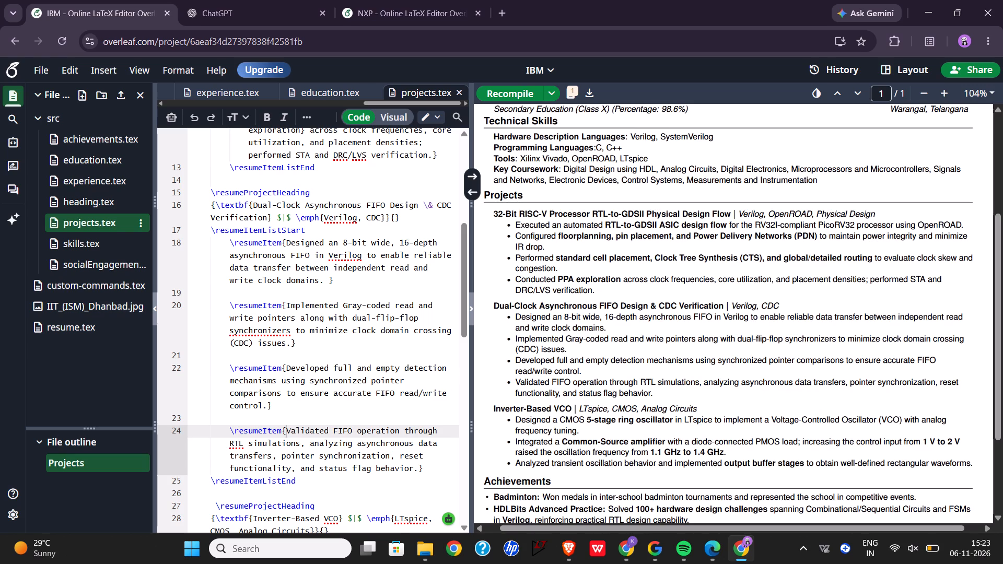
{"action": "scroll", "coordinate": [622, 359], "scroll_direction": "down", "scroll_amount": 3}
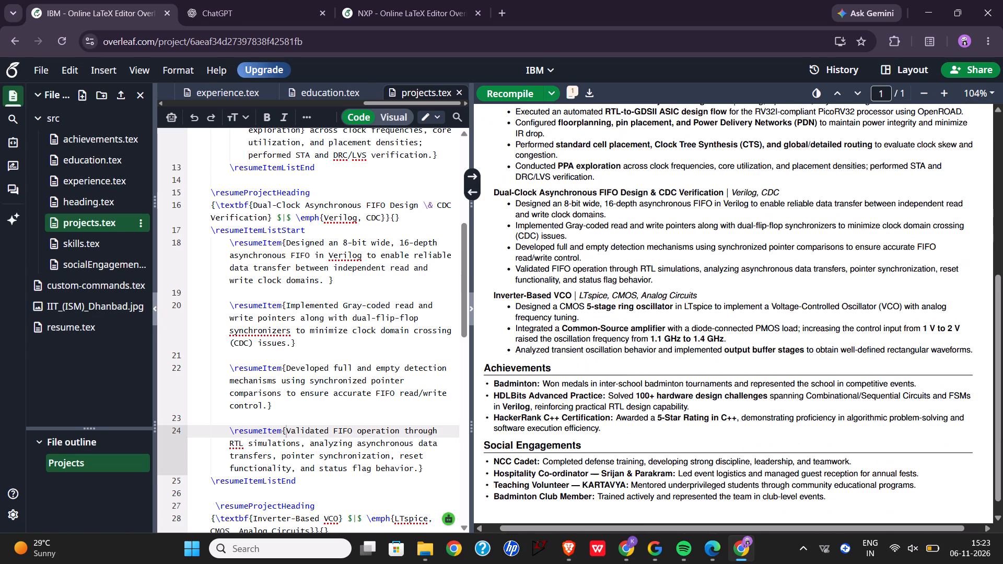
{"action": "scroll", "coordinate": [622, 359], "scroll_direction": "up", "scroll_amount": 1}
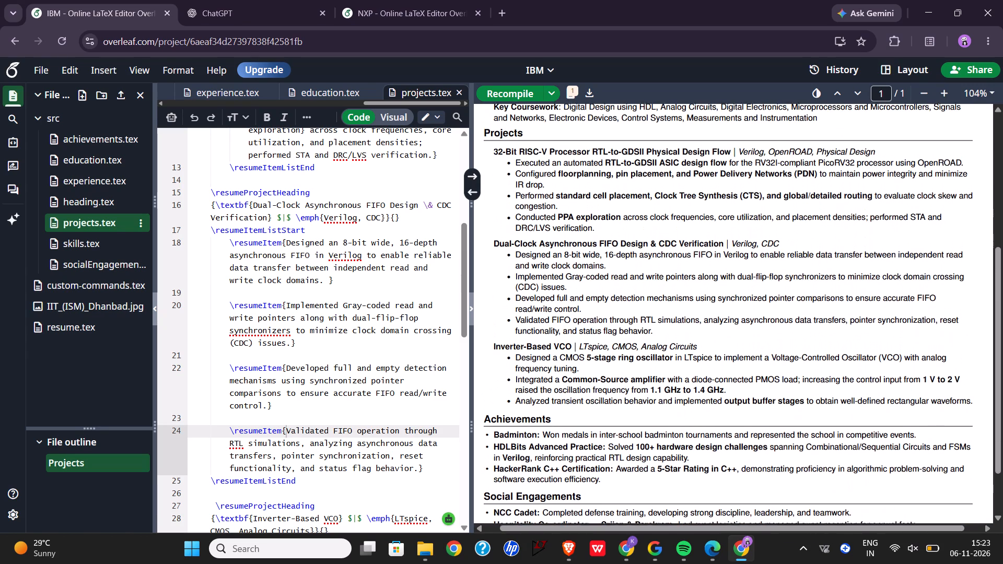
{"action": "scroll", "coordinate": [622, 359], "scroll_direction": "up", "scroll_amount": 3}
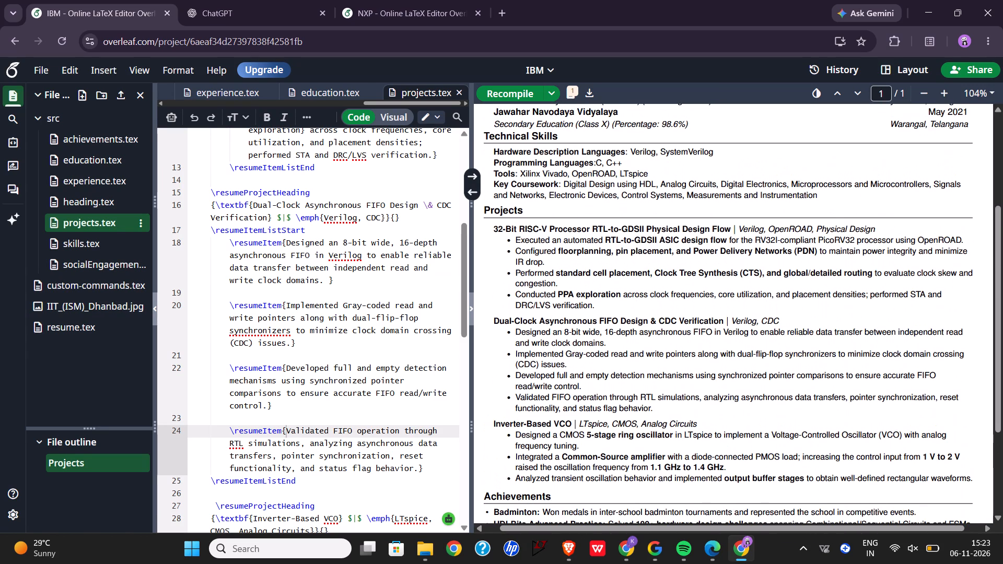
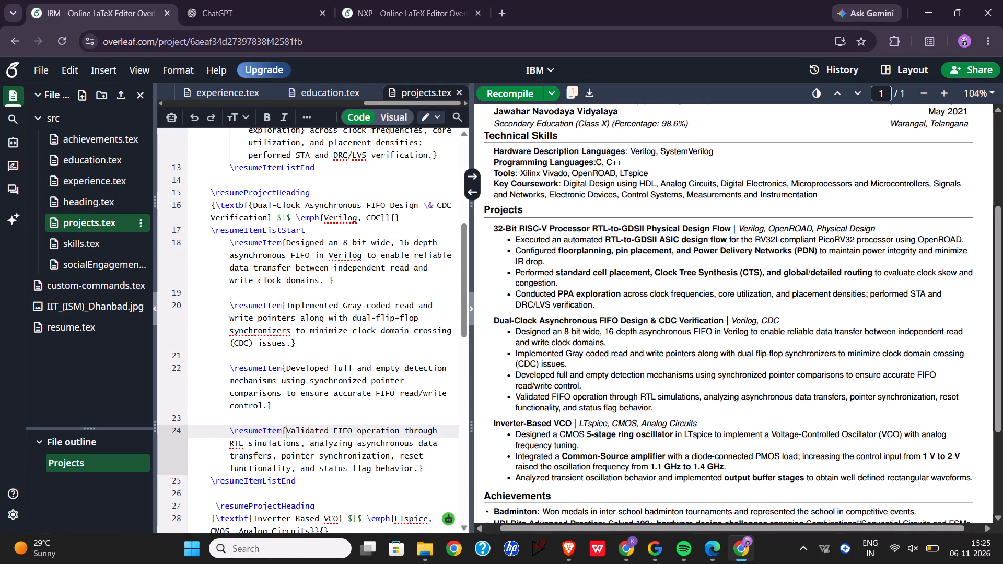
Bold "8-bit wide, 16-depth asynchronous FIFO" and "Verilog" in the first FIFO project bullet of projects.tex.
{"action": "left_click_drag", "start_coordinate": [341, 243], "coordinate": [307, 252]}
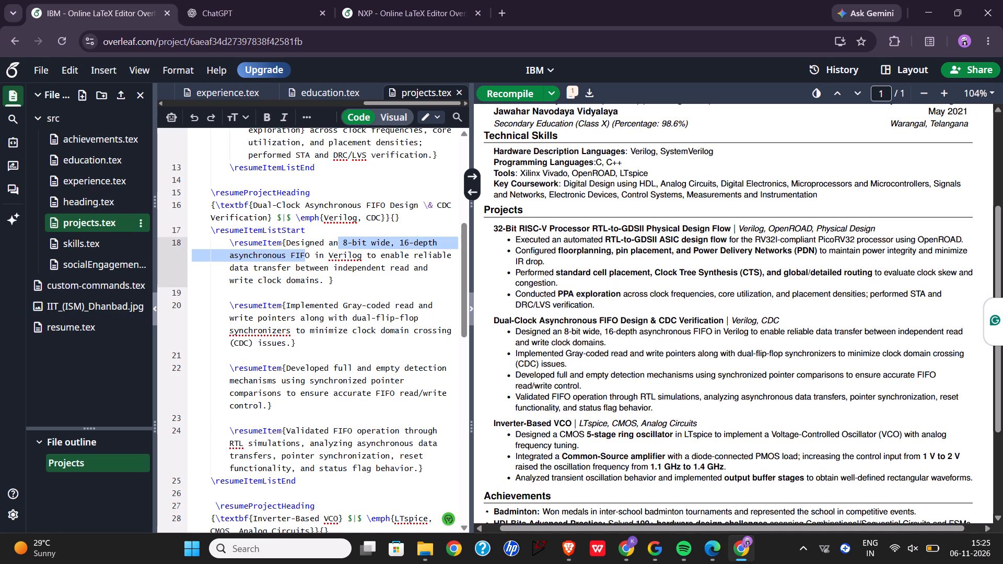
{"action": "left_click_drag", "start_coordinate": [307, 252], "coordinate": [311, 255]}
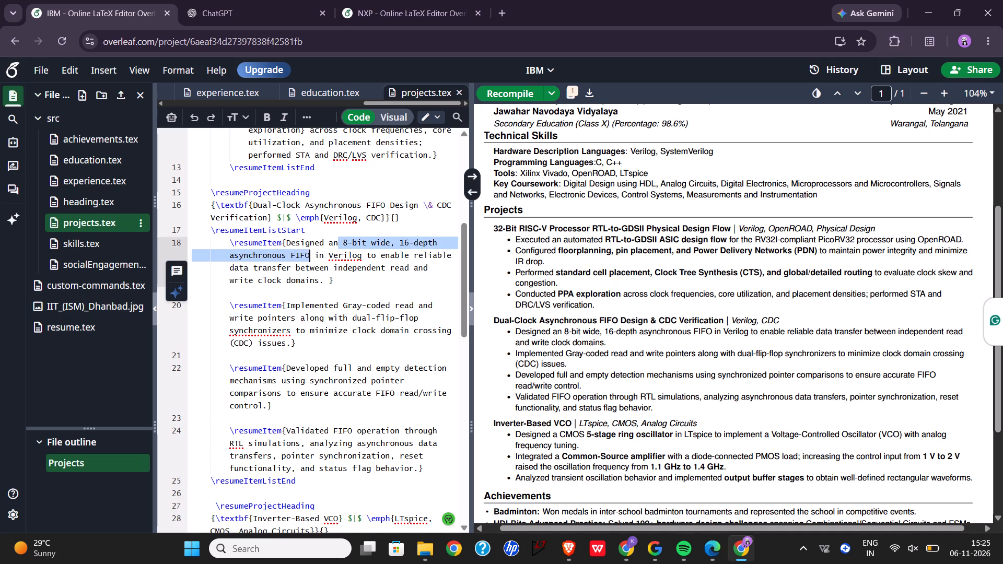
{"action": "key", "text": "ctrl+b"}
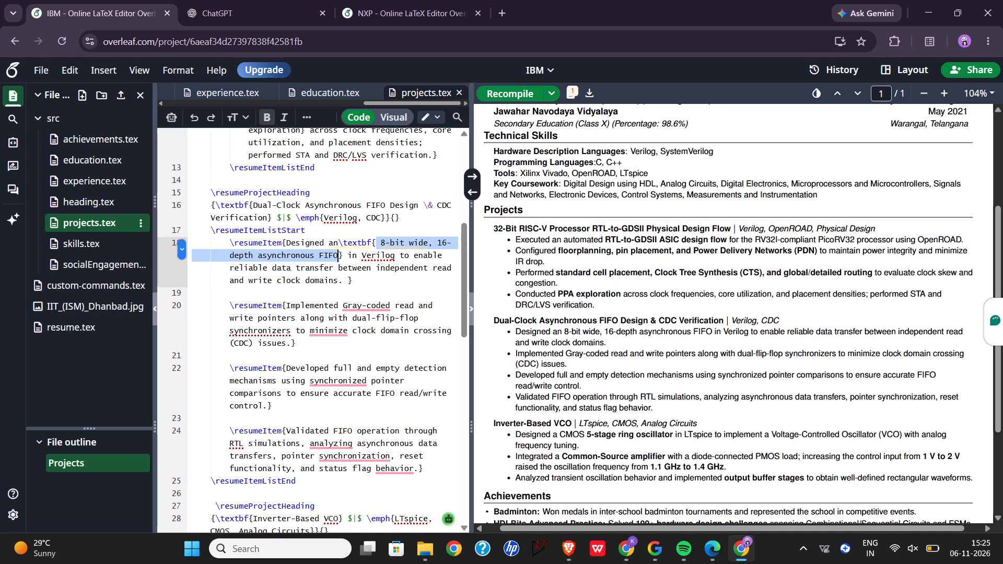
{"action": "left_click_drag", "start_coordinate": [362, 256], "coordinate": [397, 255]}
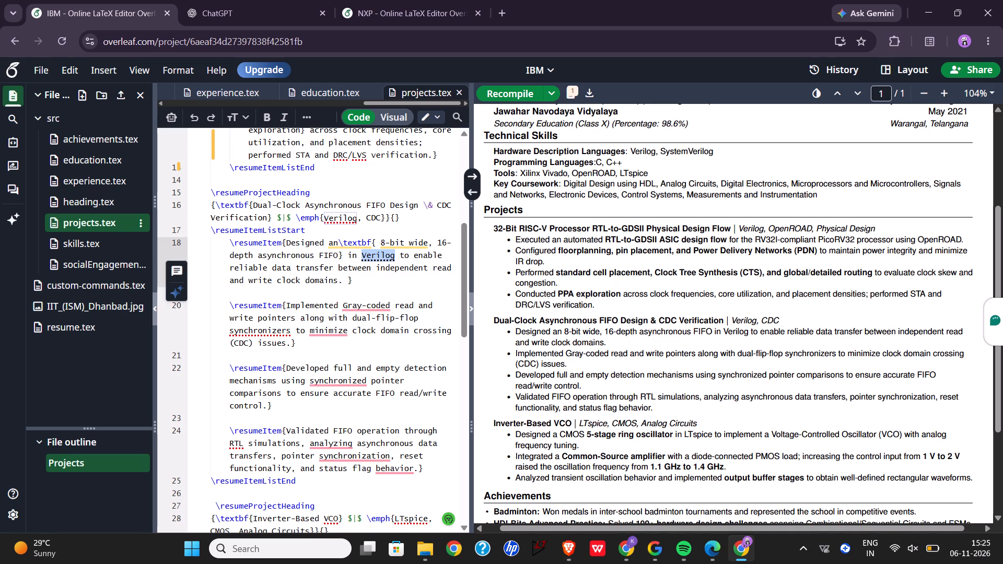
{"action": "key", "text": "ctrl+b"}
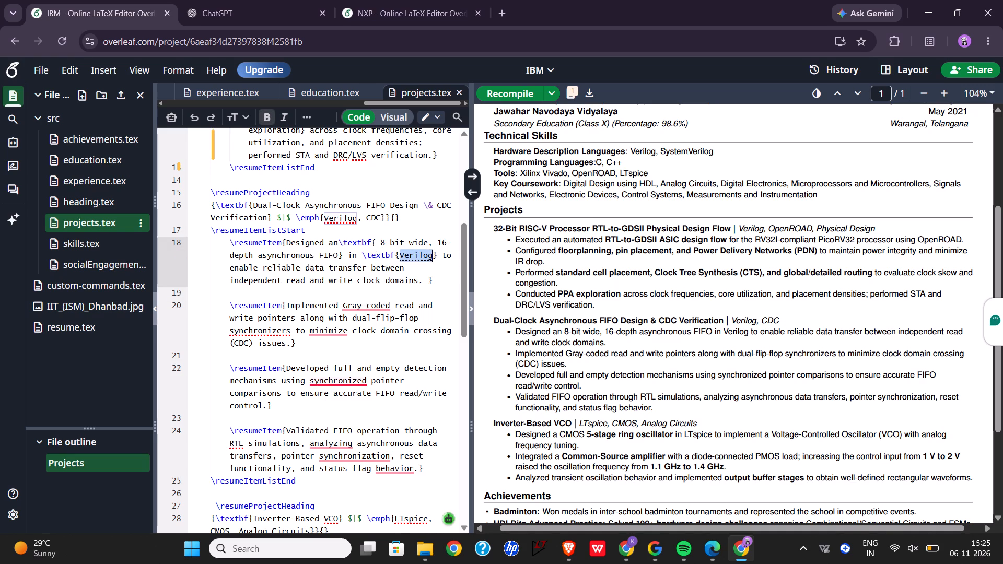
Bold "Gray-coded read and write pointers" and "dual-flip-flop synchronizers" in the second FIFO bullet.
{"action": "scroll", "coordinate": [330, 380], "scroll_direction": "down", "scroll_amount": 1}
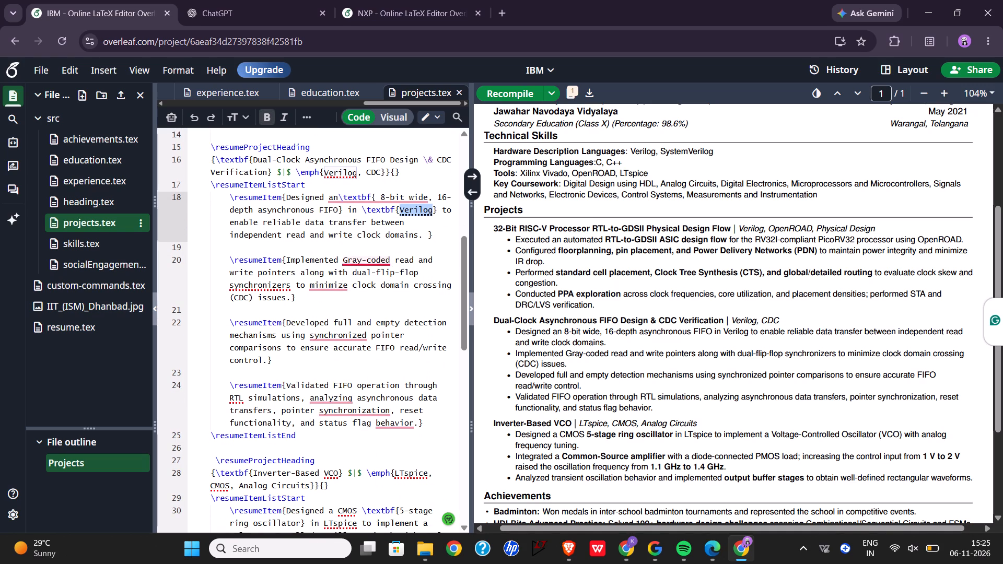
{"action": "left_click_drag", "start_coordinate": [342, 258], "coordinate": [294, 270]}
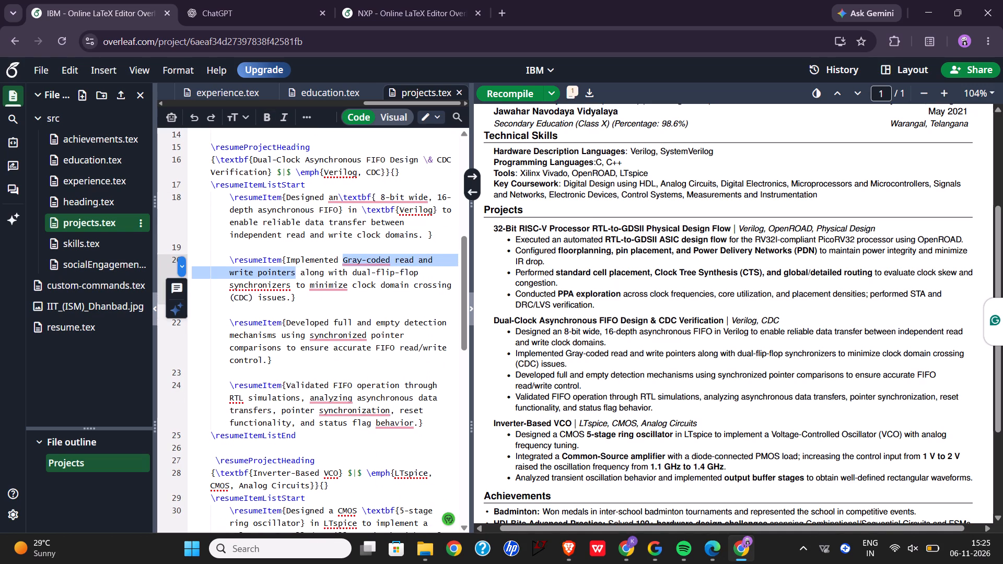
{"action": "key", "text": "ctrl+b"}
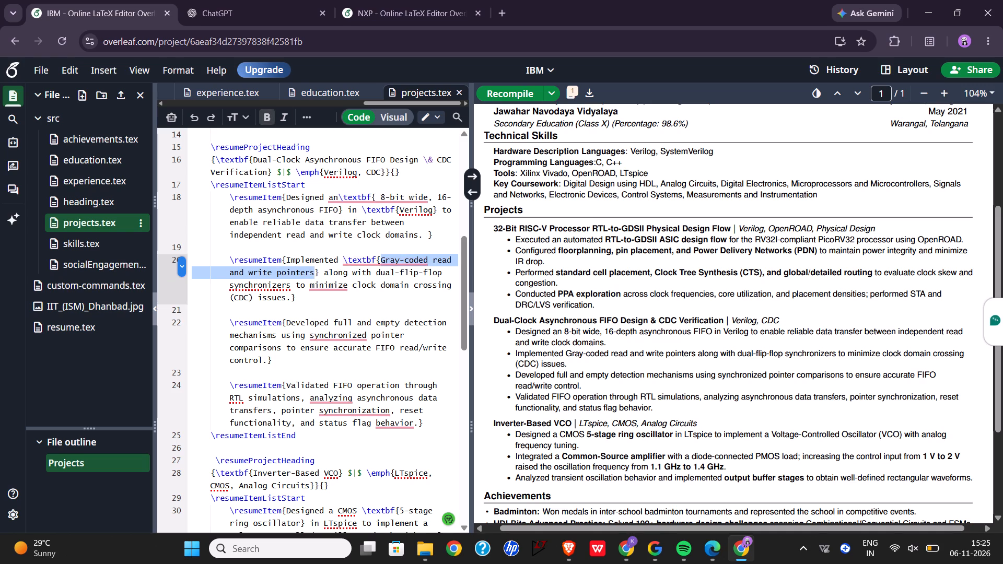
{"action": "left_click_drag", "start_coordinate": [375, 274], "coordinate": [288, 291]}
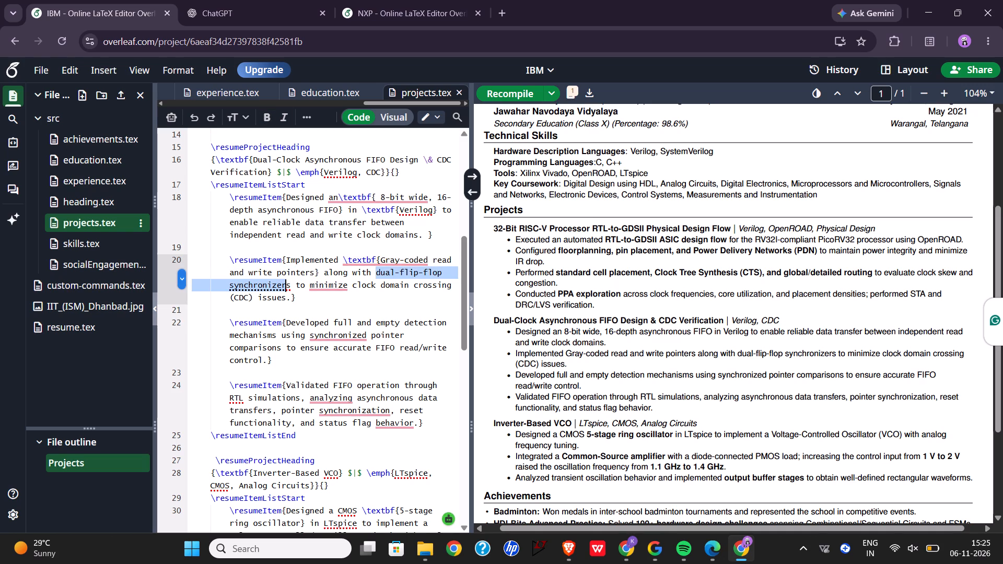
{"action": "left_click_drag", "start_coordinate": [288, 291], "coordinate": [290, 289]}
{"action": "key", "text": "ctrl+b"}
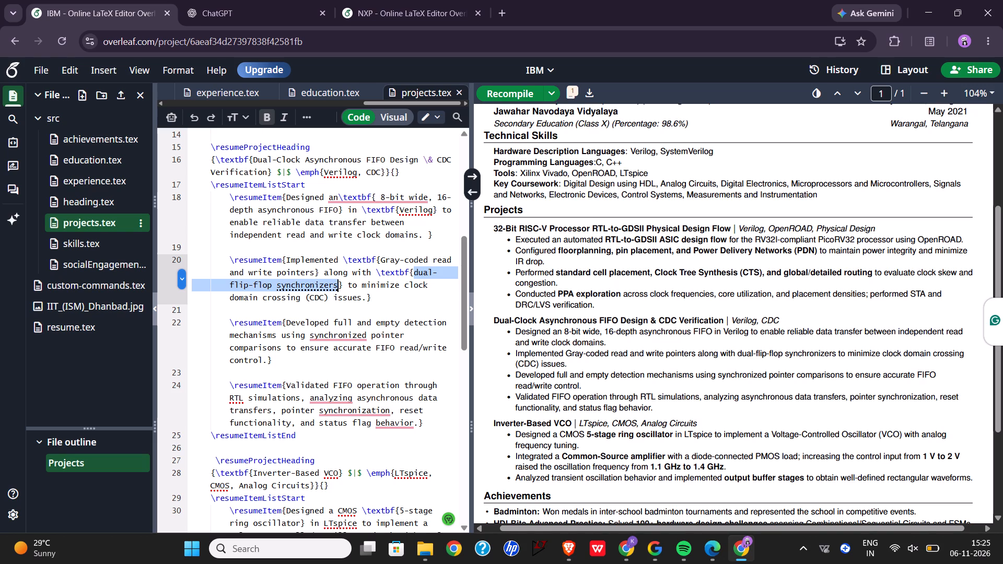
Capitalize the clock domain crossing phrase in the second FIFO bullet as "Clock Domain Crossing (CDC)" and make it bold.
{"action": "left_click", "coordinate": [407, 289]}
{"action": "key", "text": "BackSpace"}
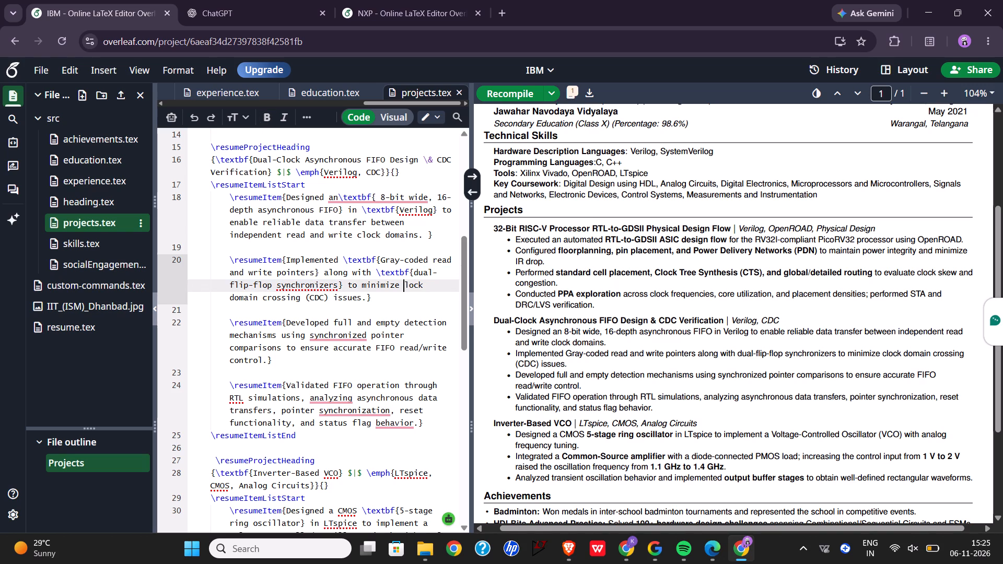
{"action": "key", "text": "c"}
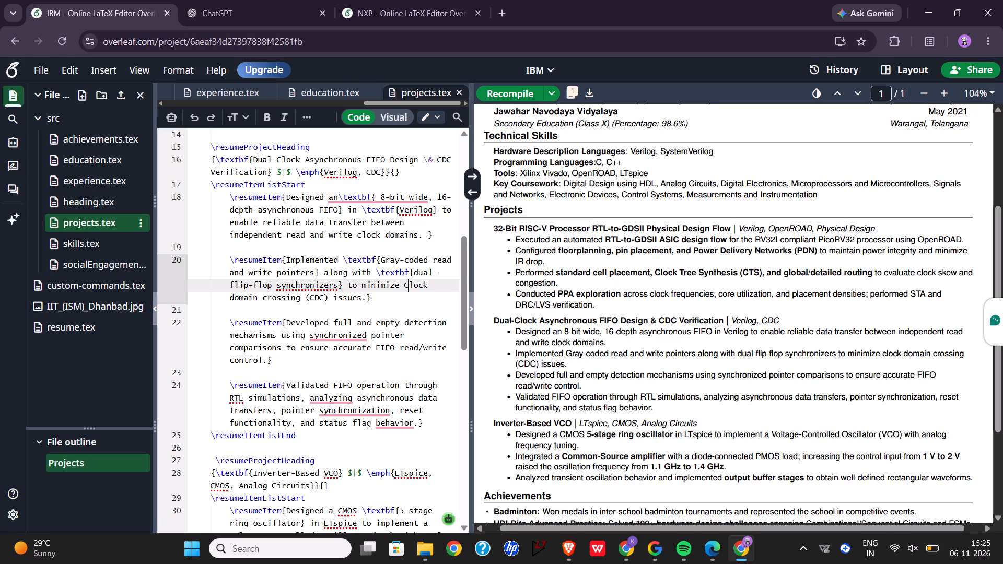
{"action": "left_click", "coordinate": [233, 297]}
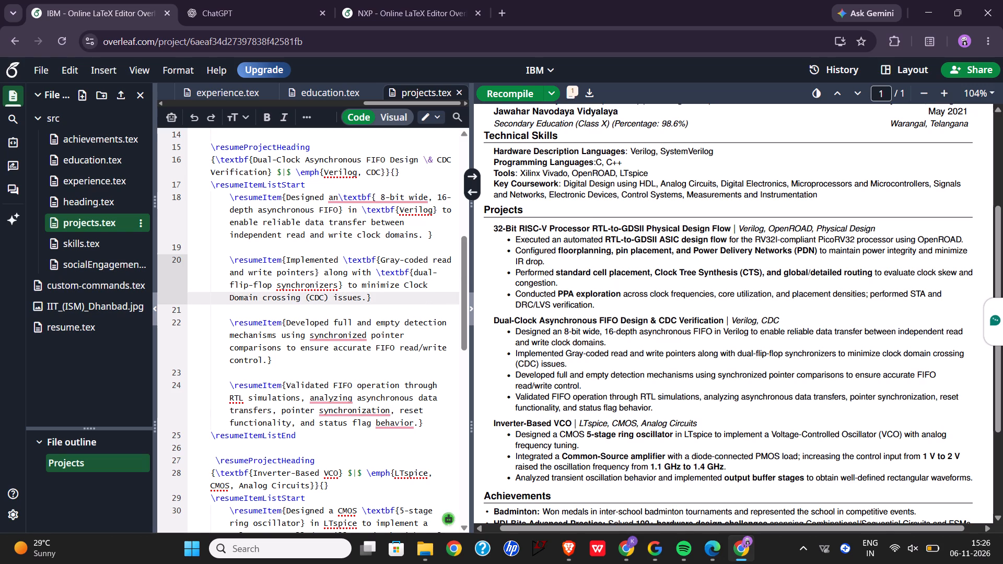
{"action": "left_click", "coordinate": [266, 303]}
{"action": "key", "text": "BackSpace"}
{"action": "left_click_drag", "start_coordinate": [329, 298], "coordinate": [369, 286]}
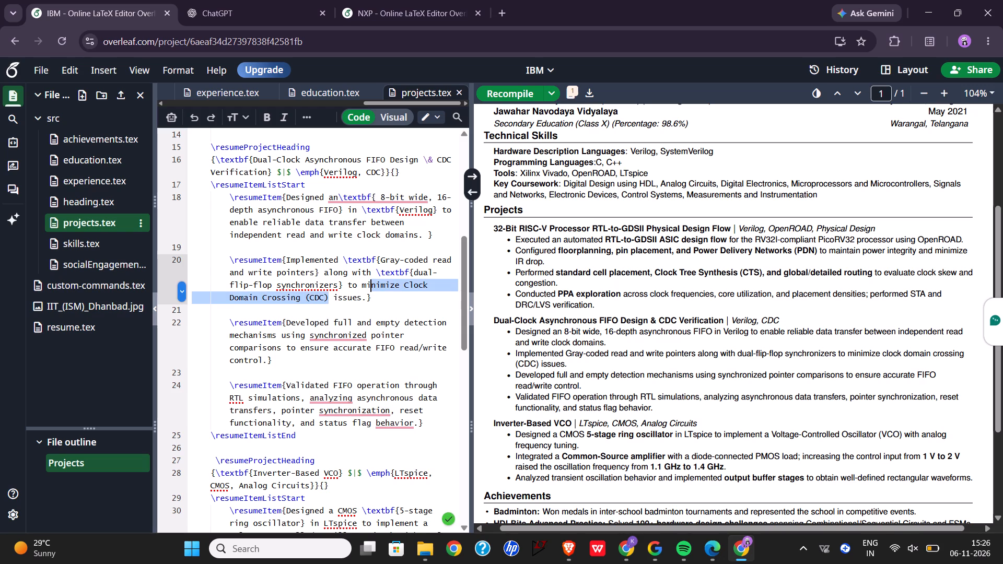
{"action": "left_click_drag", "start_coordinate": [369, 286], "coordinate": [402, 285]}
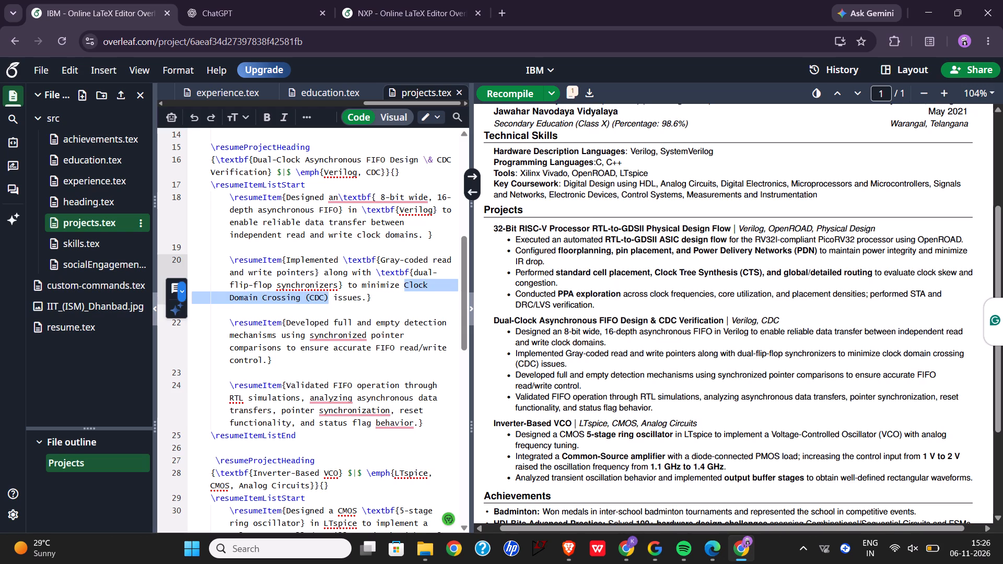
{"action": "key", "text": "ctrl+b"}
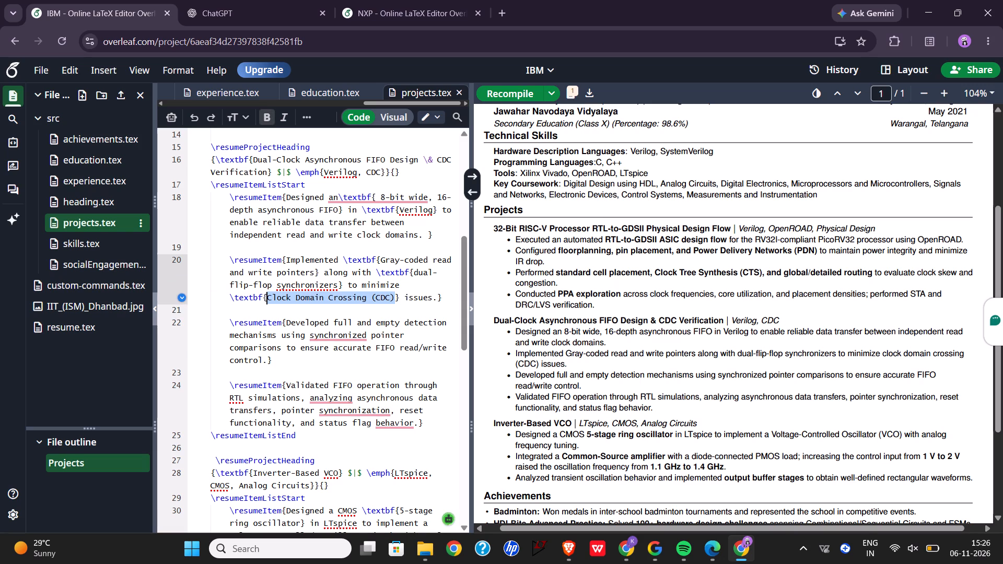
Bold "full and empty detection mechanisms" in the third FIFO bullet.
{"action": "scroll", "coordinate": [364, 363], "scroll_direction": "down", "scroll_amount": 1}
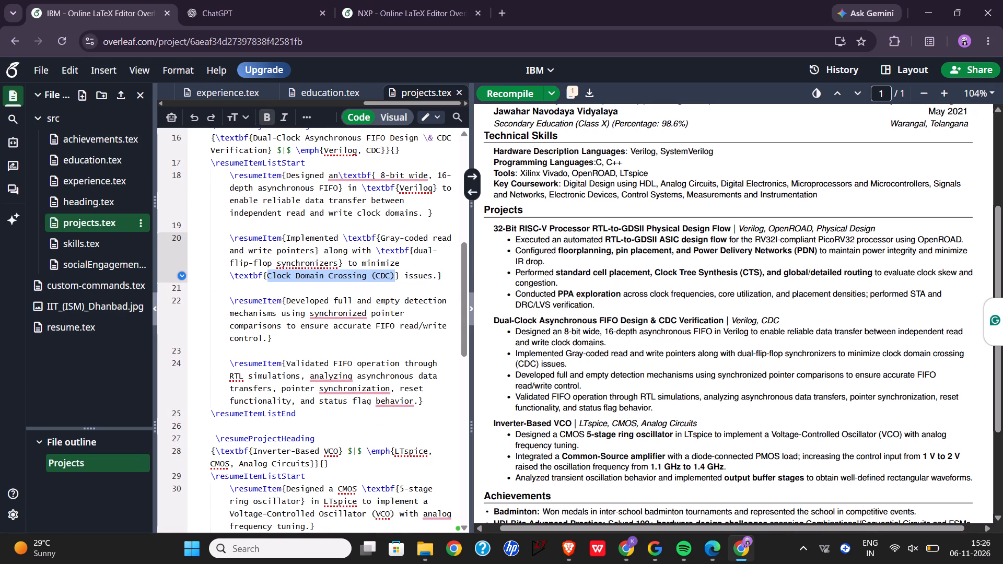
{"action": "left_click_drag", "start_coordinate": [331, 301], "coordinate": [278, 312]}
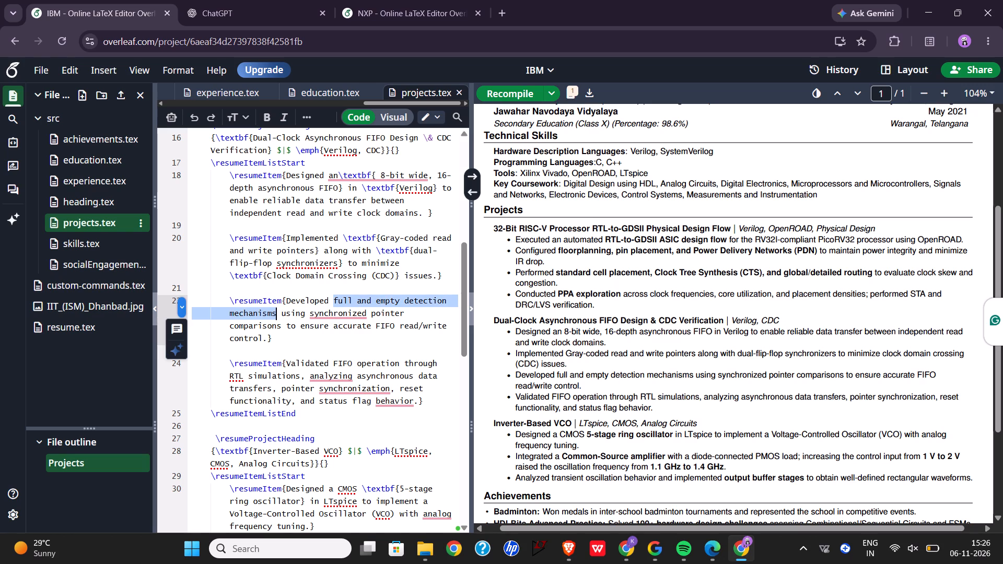
{"action": "key", "text": "ctrl+b"}
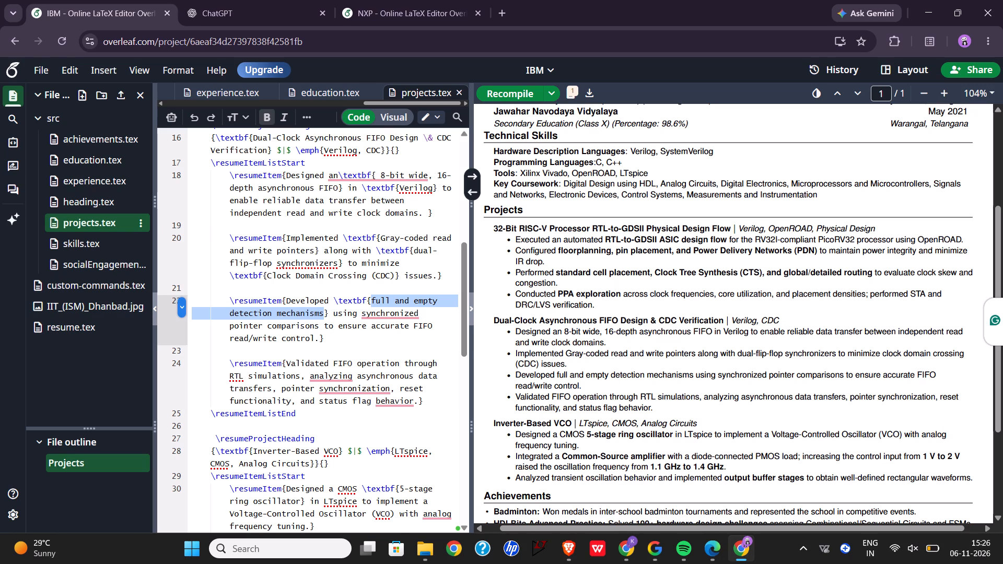
{"action": "left_click", "coordinate": [356, 349]}
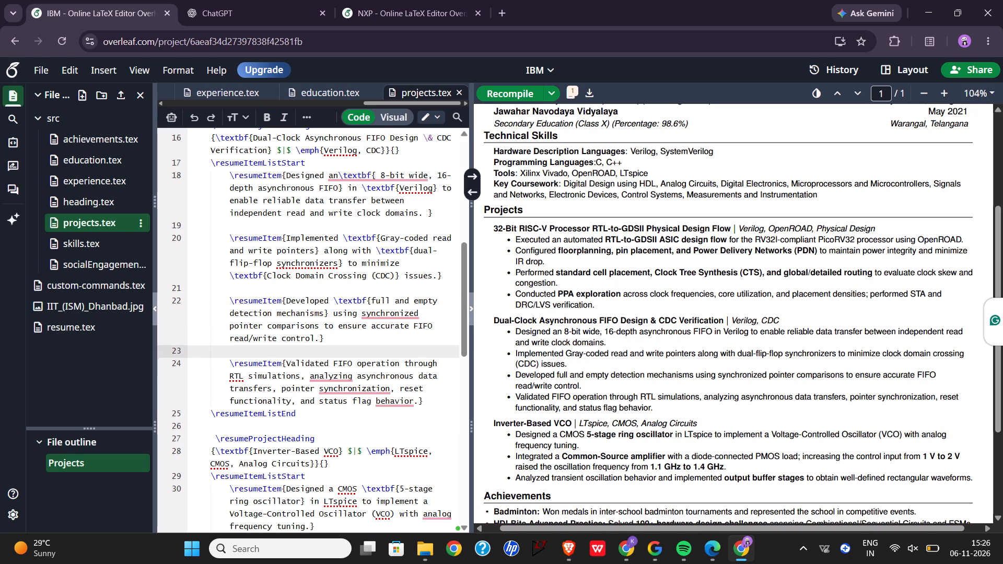
Bold "RTL simulations", "pointer synchronization" and "status flag behavior" in the last FIFO bullet.
{"action": "left_click_drag", "start_coordinate": [226, 377], "coordinate": [298, 374]}
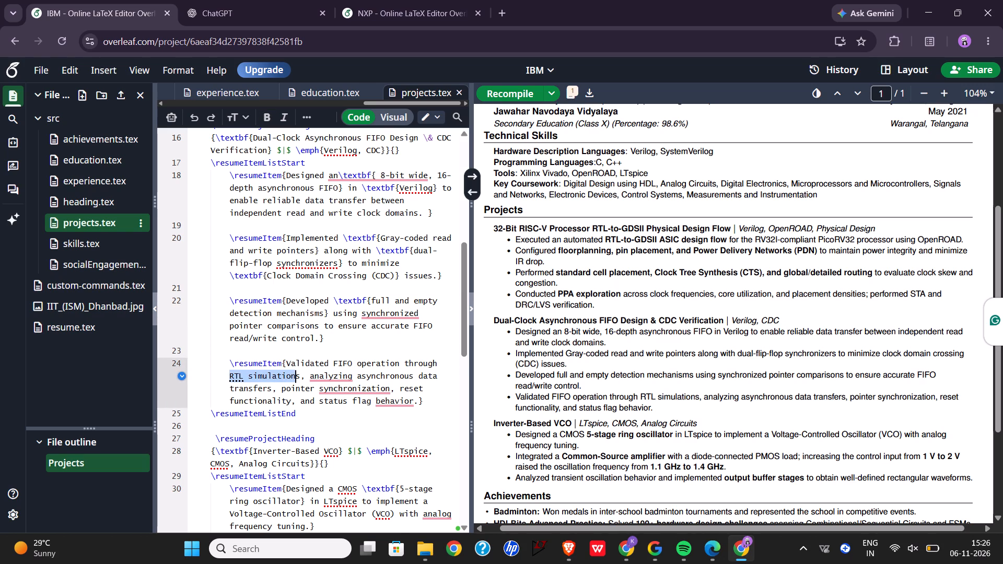
{"action": "left_click_drag", "start_coordinate": [298, 374], "coordinate": [300, 374]}
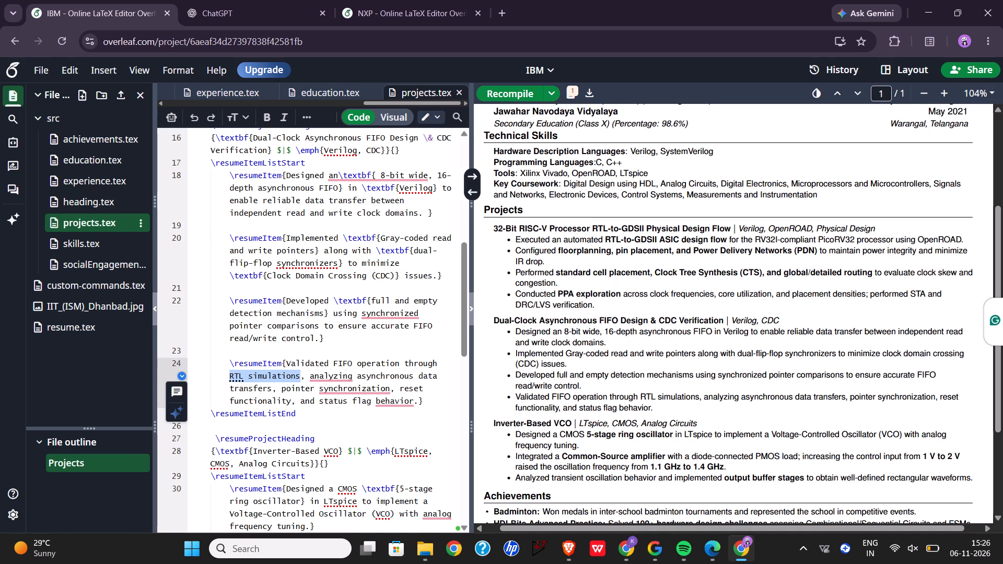
{"action": "key", "text": "ctrl+b"}
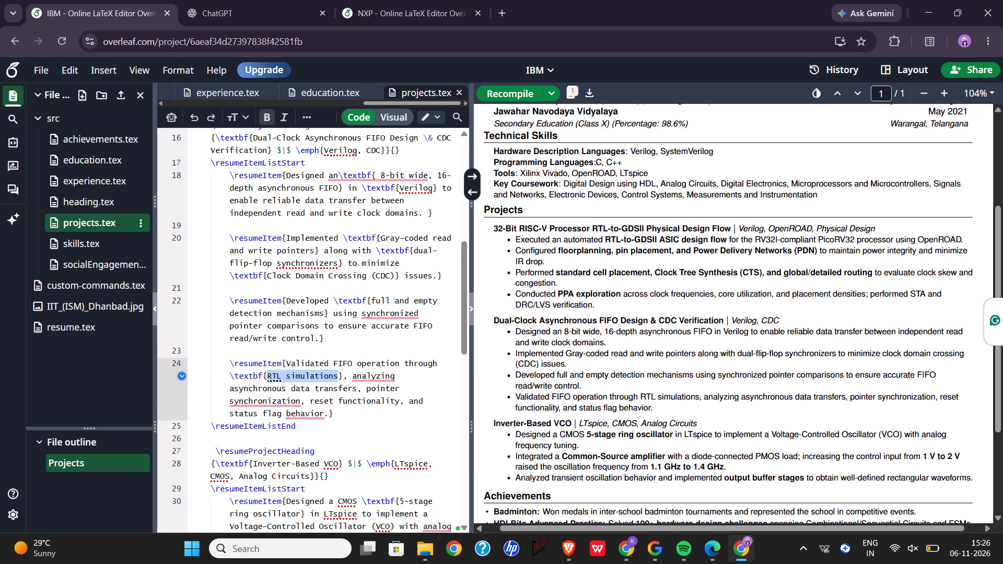
{"action": "left_click_drag", "start_coordinate": [366, 389], "coordinate": [301, 399]}
{"action": "key", "text": "ctrl+b"}
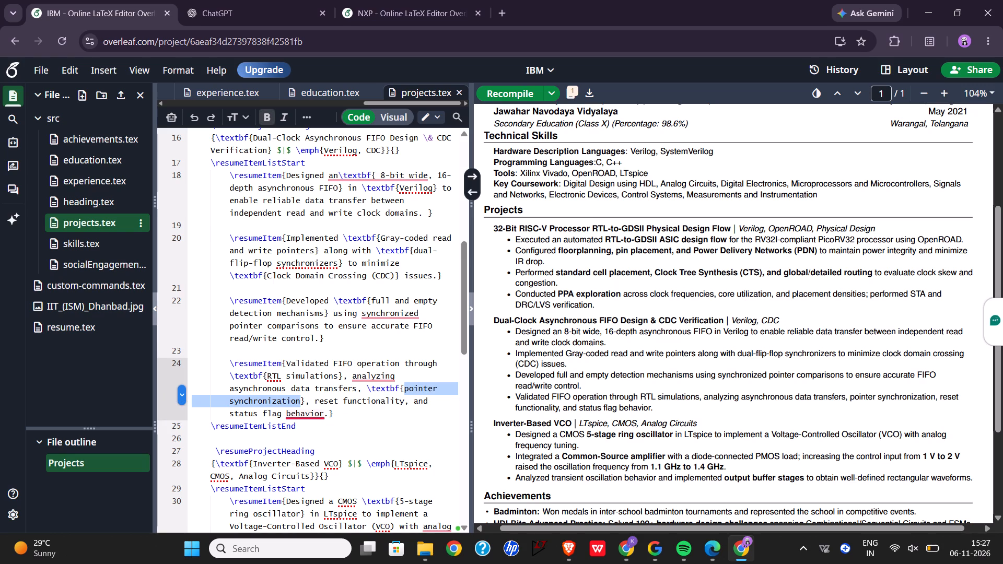
{"action": "left_click_drag", "start_coordinate": [228, 415], "coordinate": [288, 418]}
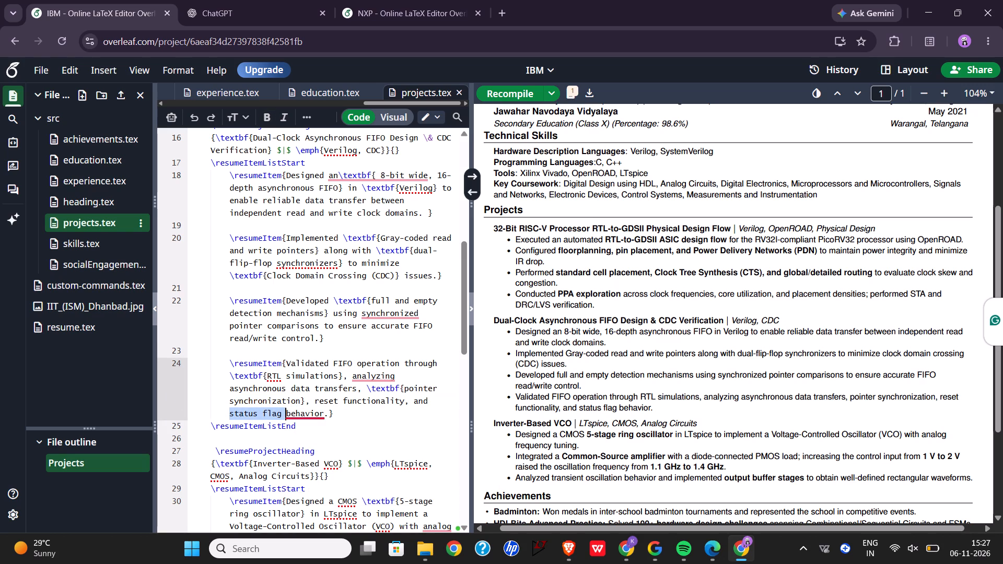
{"action": "left_click_drag", "start_coordinate": [288, 418], "coordinate": [324, 417]}
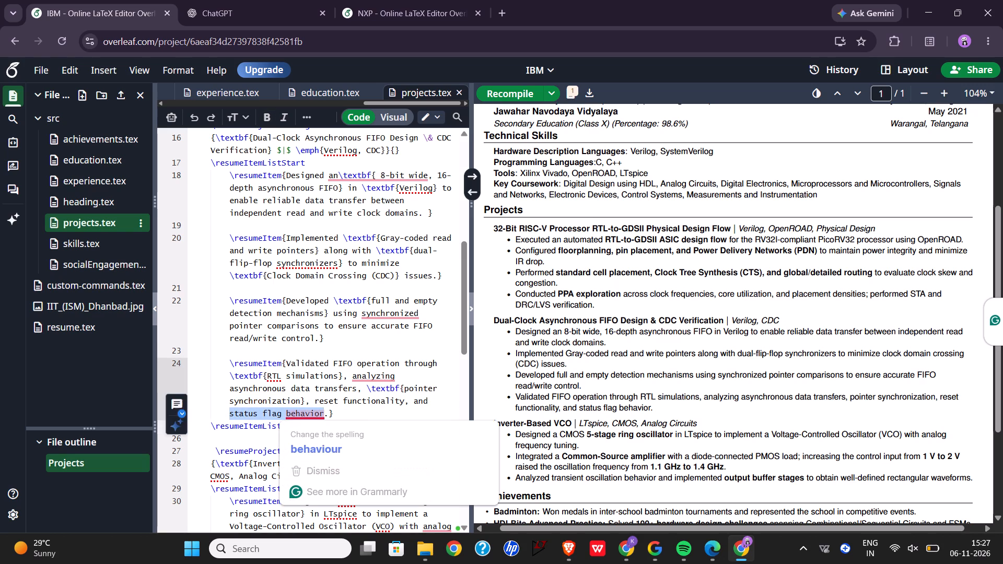
{"action": "key", "text": "ctrl+b"}
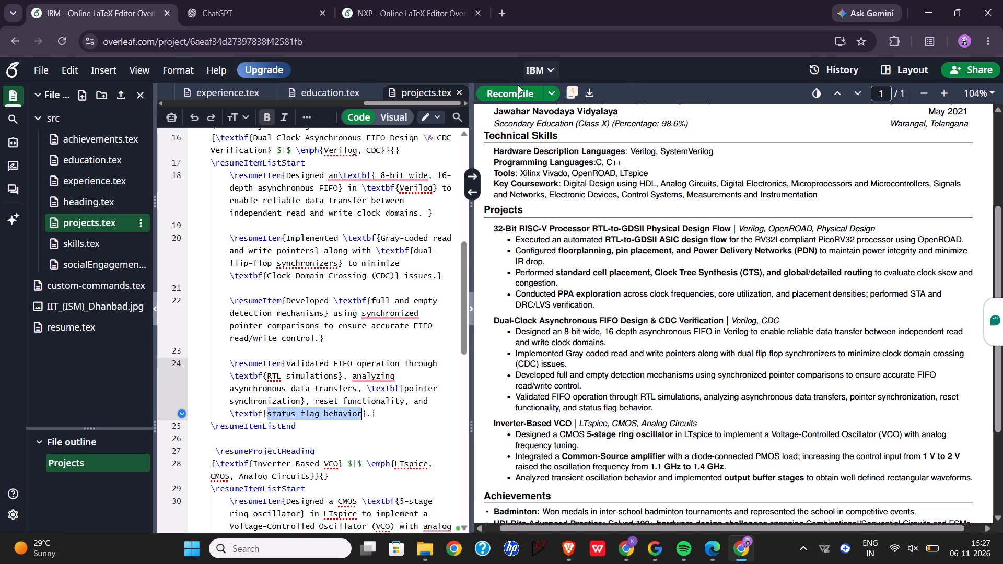
Recompile the résumé and check the PDF from the heading down to the social engagements.
{"action": "left_click", "coordinate": [517, 88]}
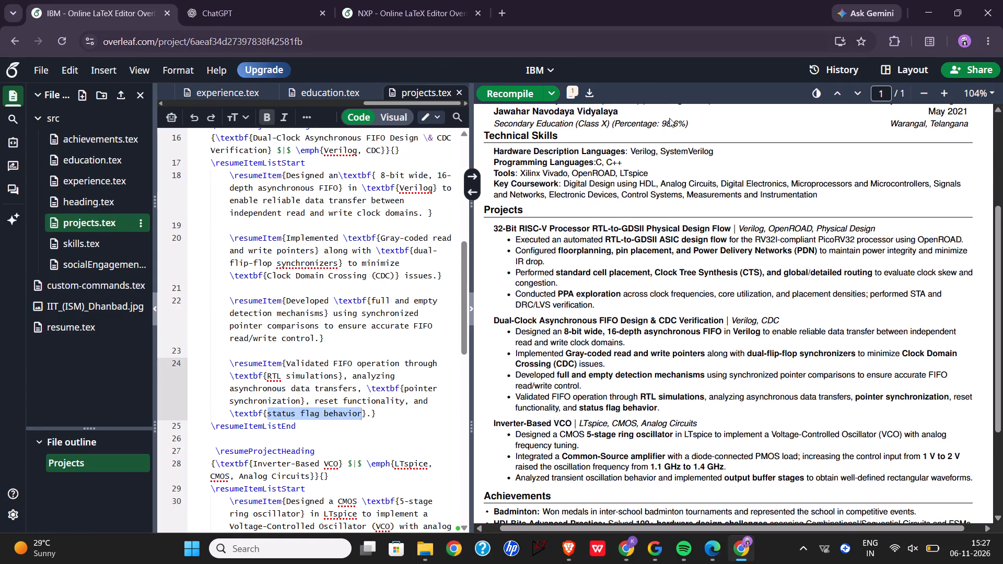
{"action": "scroll", "coordinate": [678, 139], "scroll_direction": "up", "scroll_amount": 5}
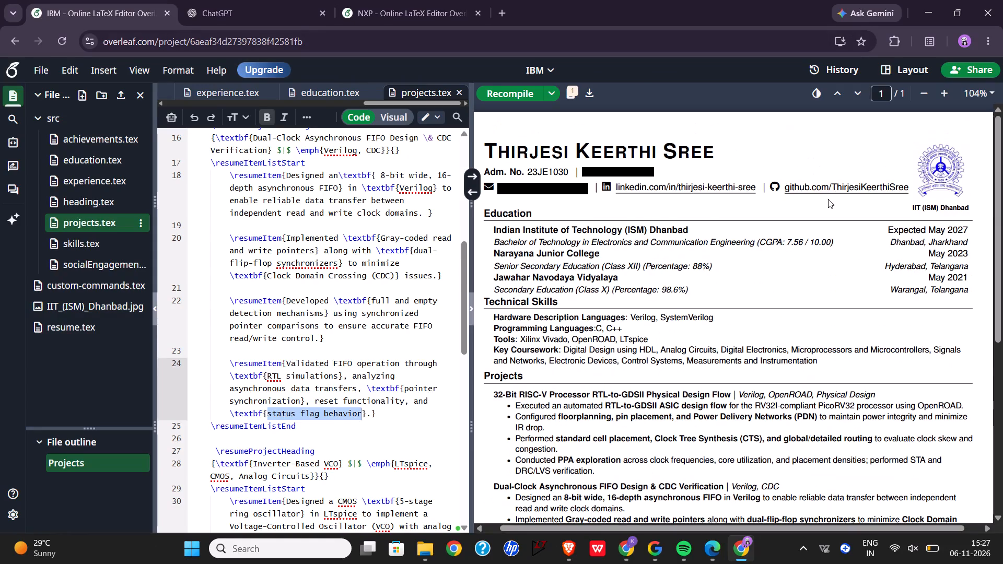
{"action": "scroll", "coordinate": [788, 281], "scroll_direction": "down", "scroll_amount": 2}
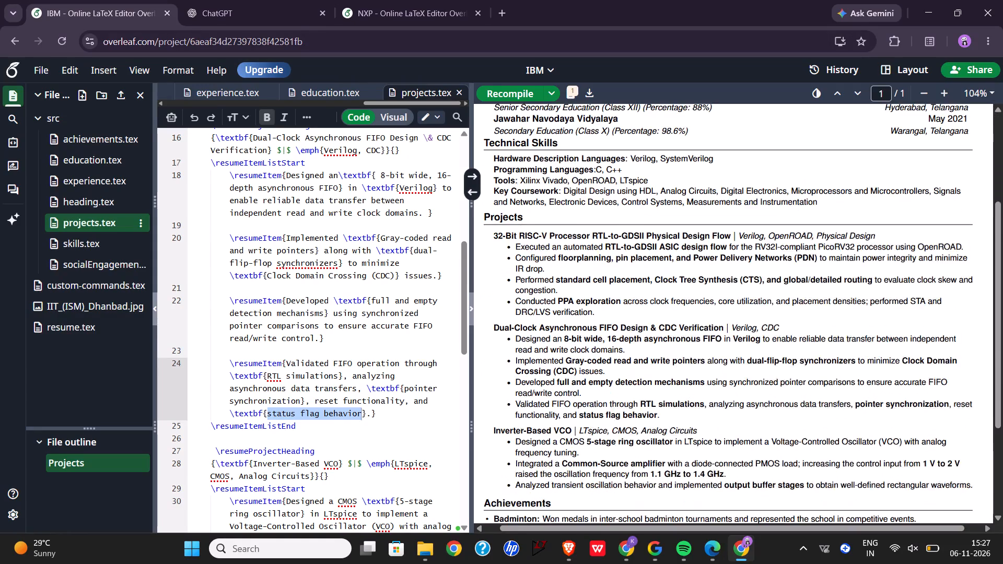
{"action": "scroll", "coordinate": [788, 281], "scroll_direction": "down", "scroll_amount": 5}
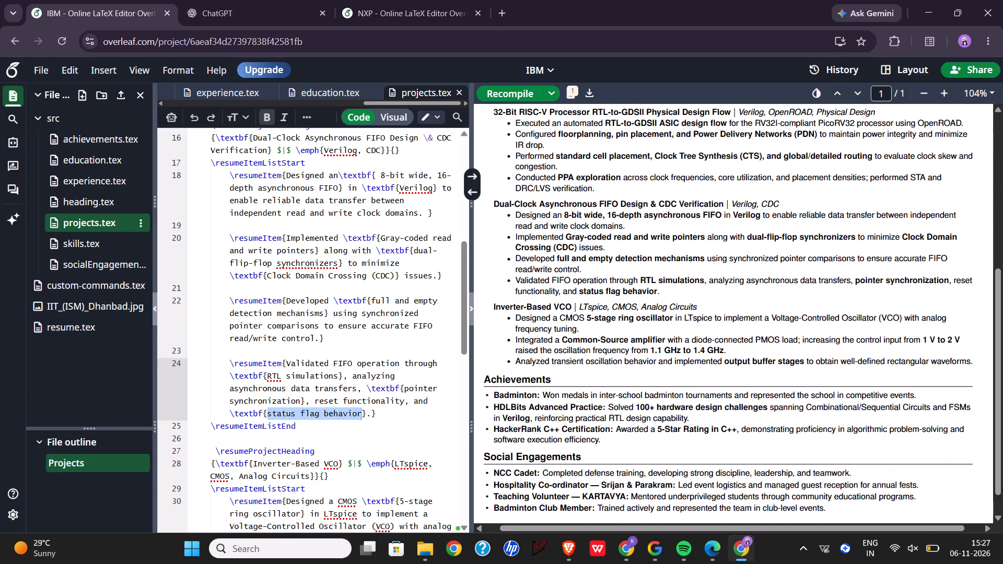
Open the heading source file to review its code.
{"action": "left_click", "coordinate": [103, 202]}
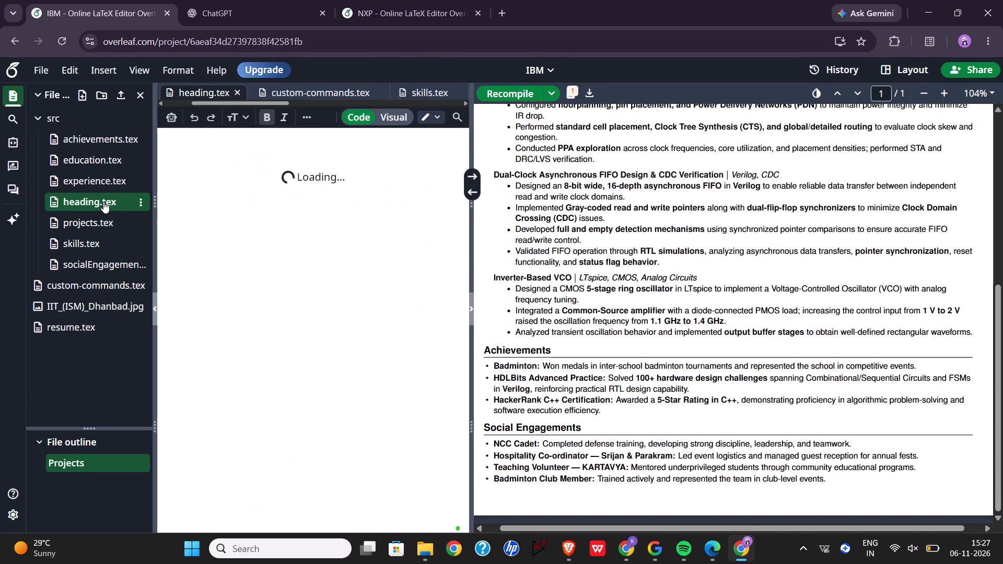
{"action": "scroll", "coordinate": [311, 361], "scroll_direction": "up", "scroll_amount": 1}
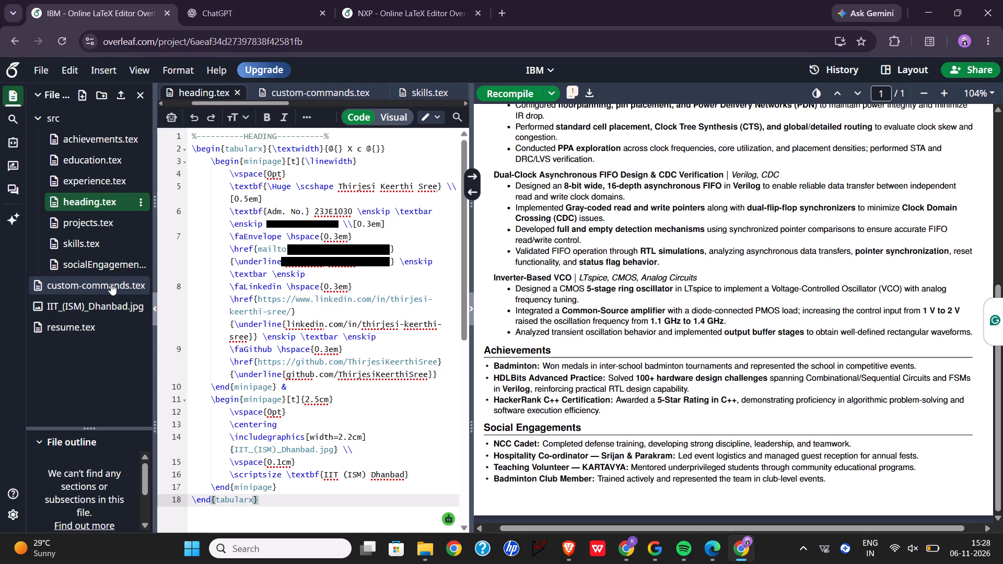
Open the achievements source file.
{"action": "left_click", "coordinate": [125, 136]}
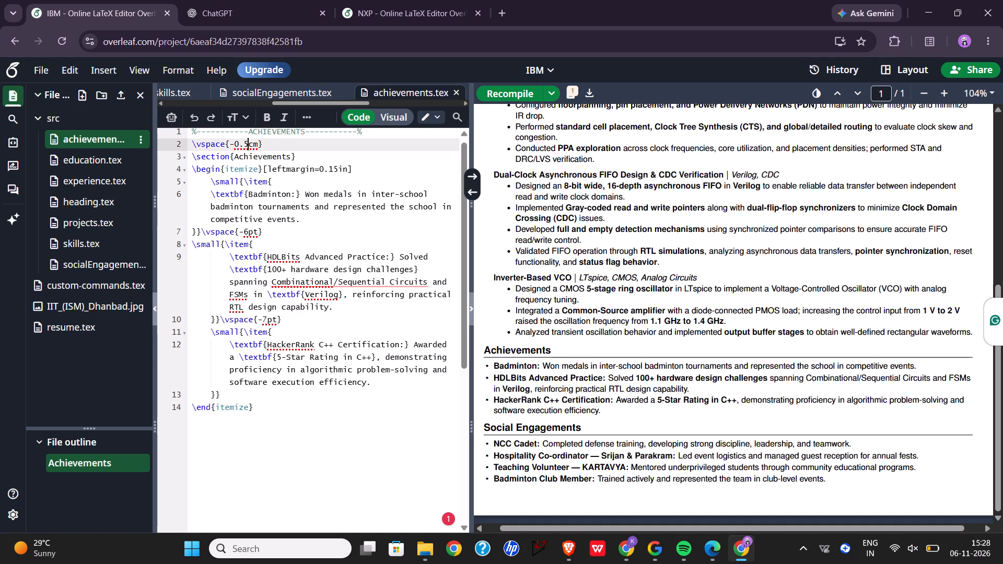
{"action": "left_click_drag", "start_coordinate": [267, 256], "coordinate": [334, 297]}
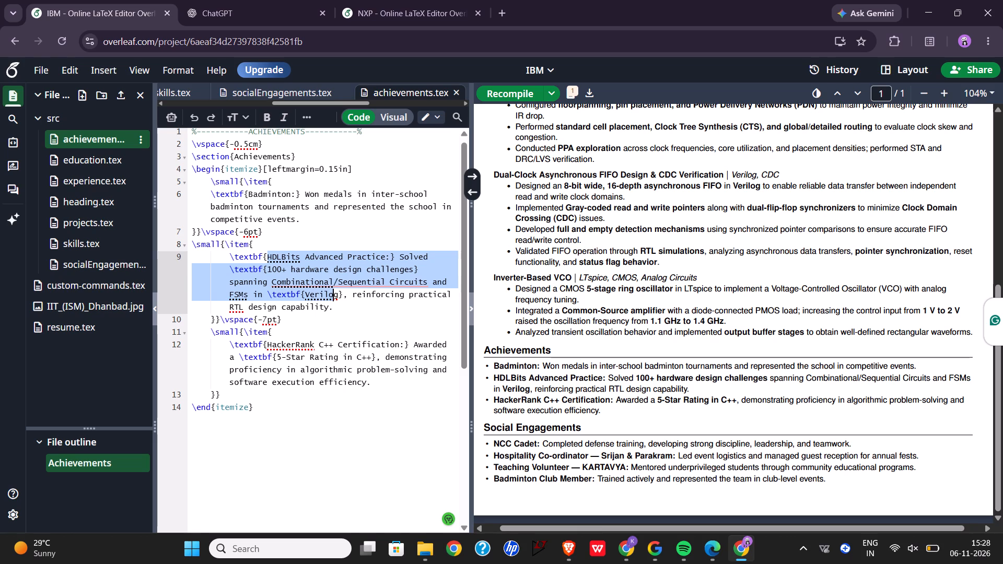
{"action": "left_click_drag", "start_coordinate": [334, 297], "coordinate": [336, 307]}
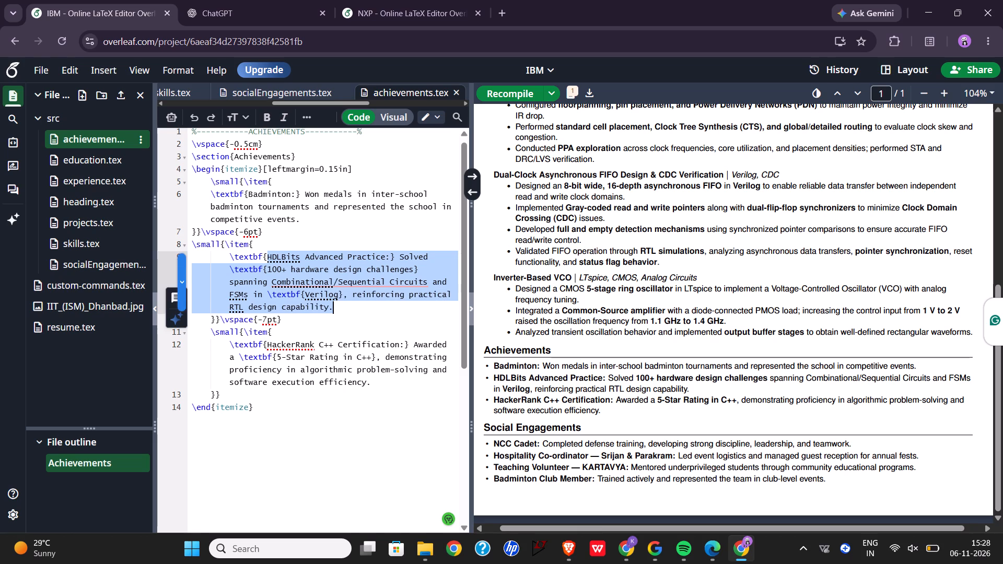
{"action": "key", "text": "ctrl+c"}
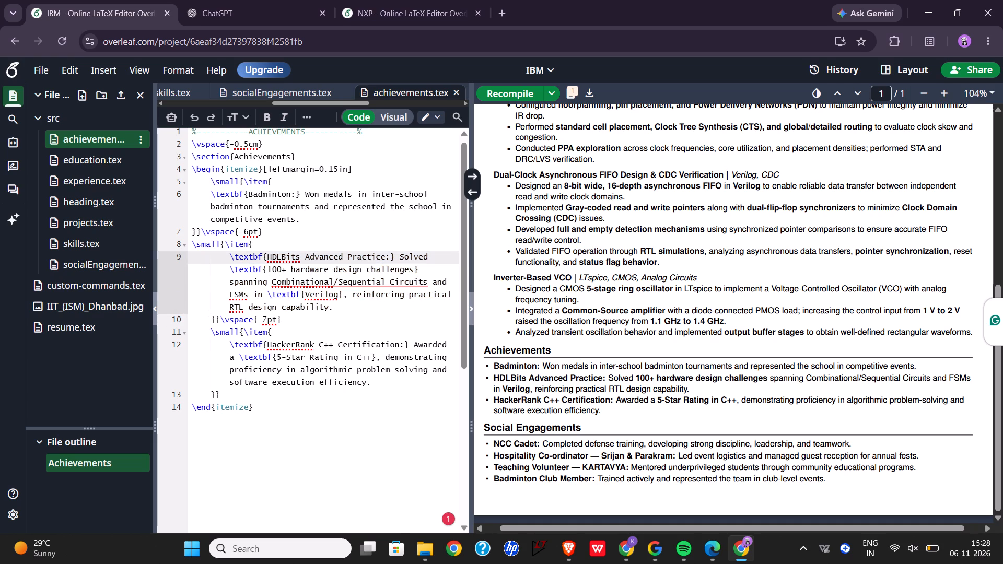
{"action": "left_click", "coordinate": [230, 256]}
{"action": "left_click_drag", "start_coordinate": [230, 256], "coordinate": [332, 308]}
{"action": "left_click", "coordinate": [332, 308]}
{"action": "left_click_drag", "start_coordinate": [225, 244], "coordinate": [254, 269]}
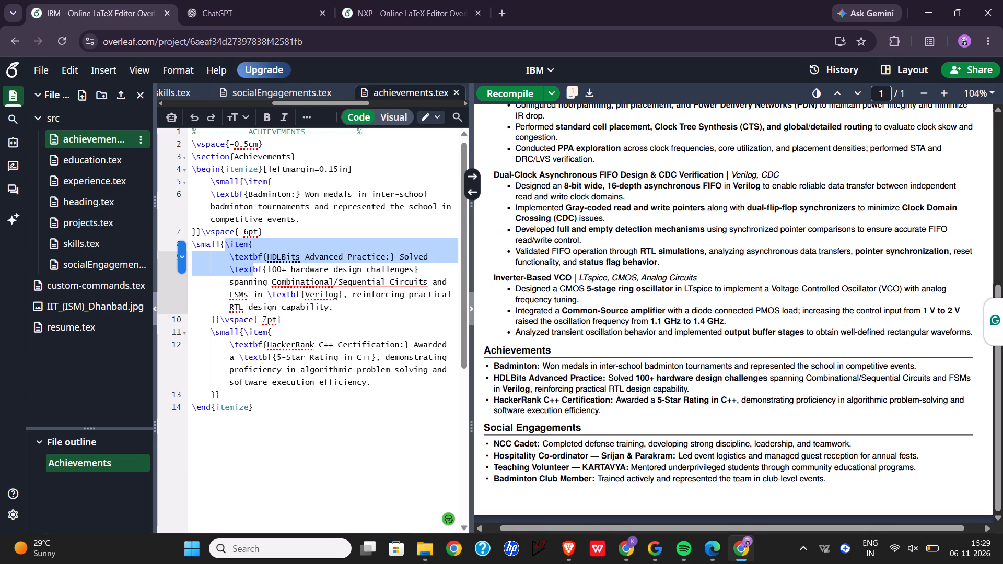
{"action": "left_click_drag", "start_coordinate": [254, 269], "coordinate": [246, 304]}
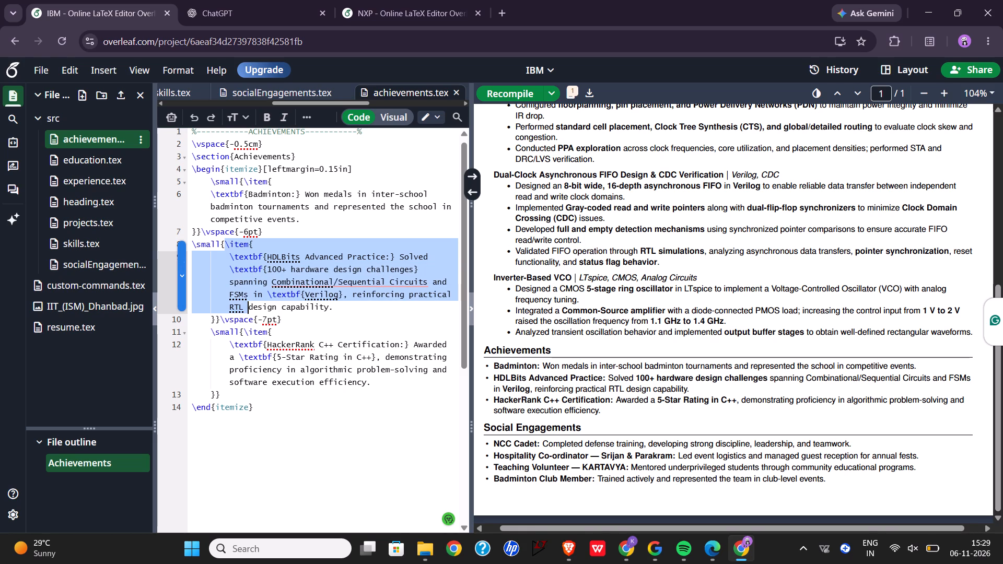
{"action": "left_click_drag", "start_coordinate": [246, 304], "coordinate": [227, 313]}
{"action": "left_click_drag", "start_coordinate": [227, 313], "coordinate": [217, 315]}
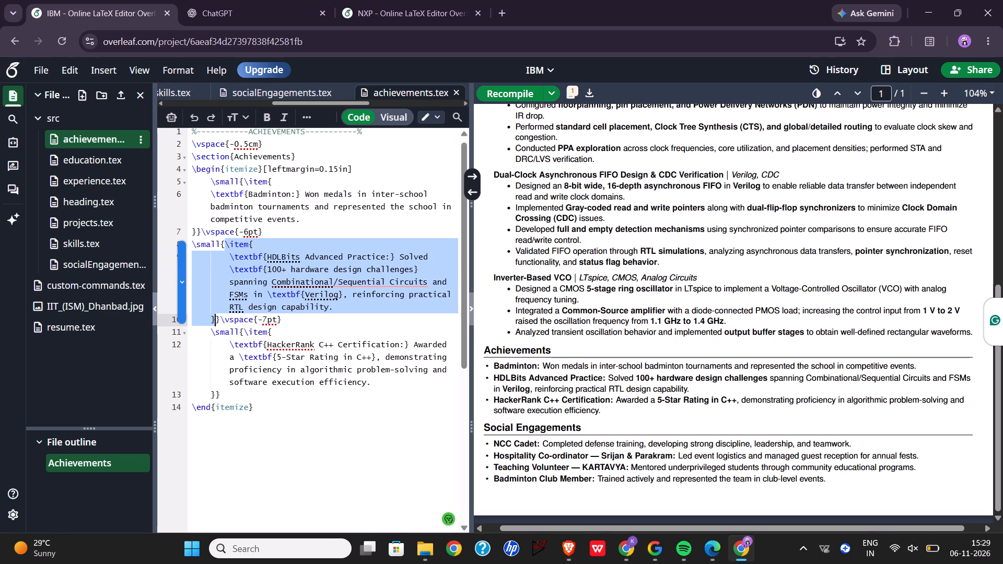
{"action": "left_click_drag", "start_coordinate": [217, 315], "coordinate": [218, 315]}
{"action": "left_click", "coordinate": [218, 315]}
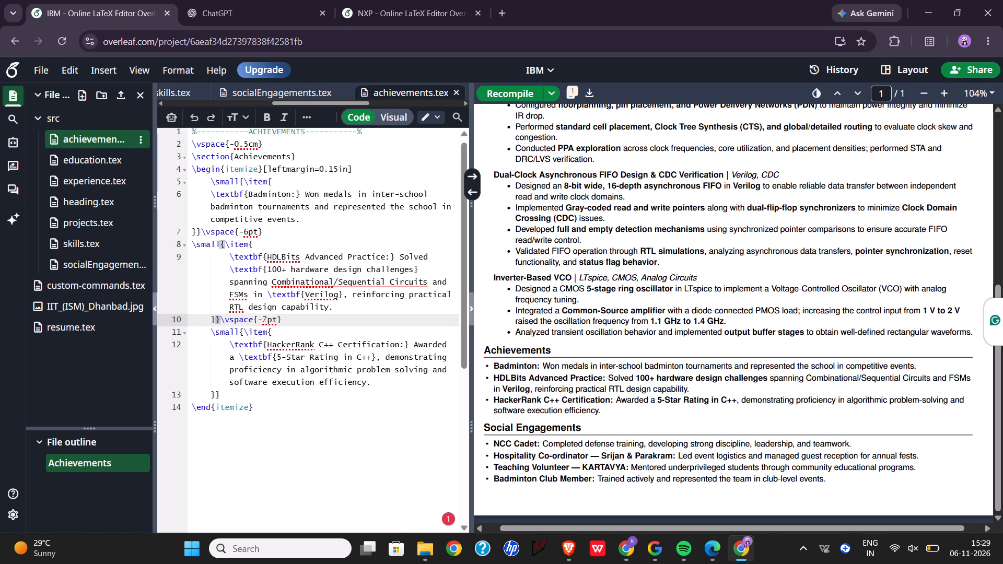
Duplicate the complete HDLBits Advanced Practice item directly after the Badminton item, before its \vspace{-6pt}.
{"action": "left_click_drag", "start_coordinate": [219, 320], "coordinate": [214, 296]}
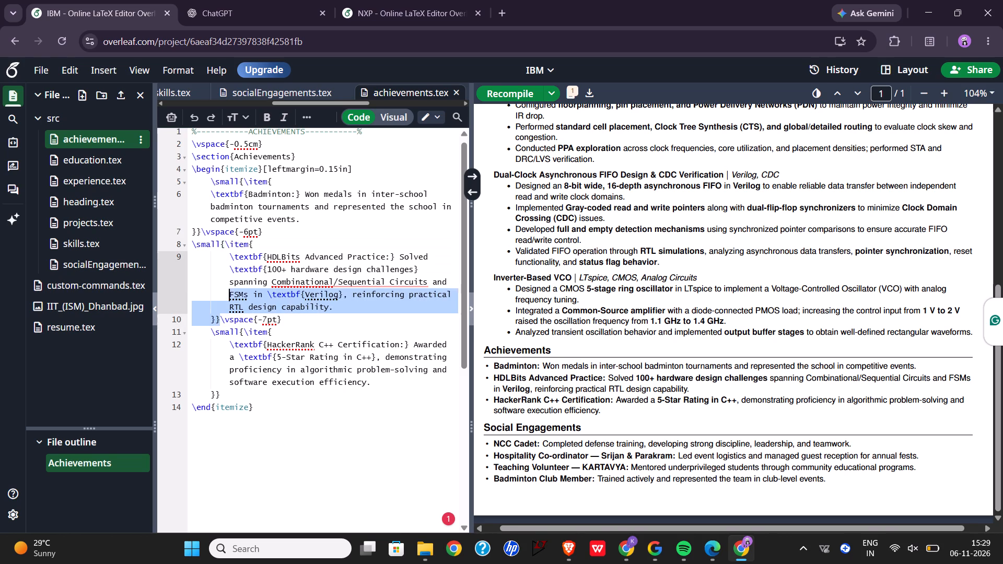
{"action": "left_click_drag", "start_coordinate": [214, 296], "coordinate": [192, 247]}
{"action": "key", "text": "ctrl+c"}
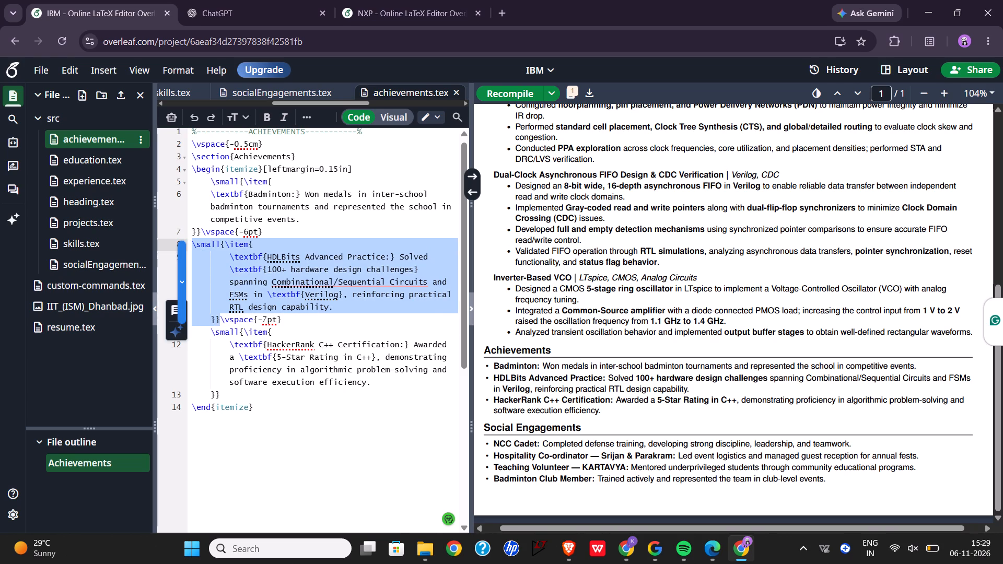
{"action": "left_click", "coordinate": [202, 231]}
{"action": "key", "text": "Return"}
{"action": "key", "text": "ctrl+v"}
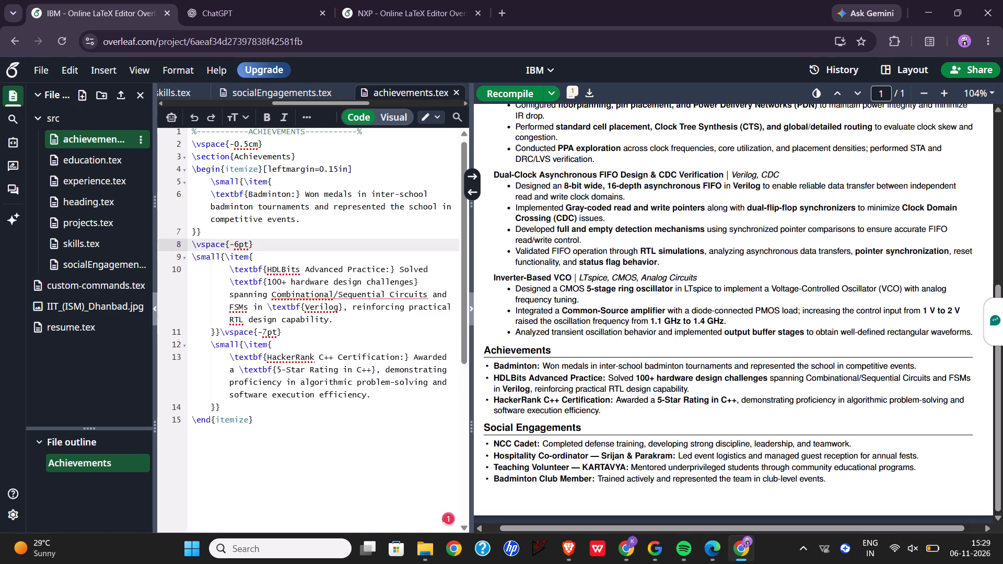
Move the Badminton item out of first place, replacing the second copy of the HDLBits item with it.
{"action": "left_click_drag", "start_coordinate": [206, 231], "coordinate": [206, 174]}
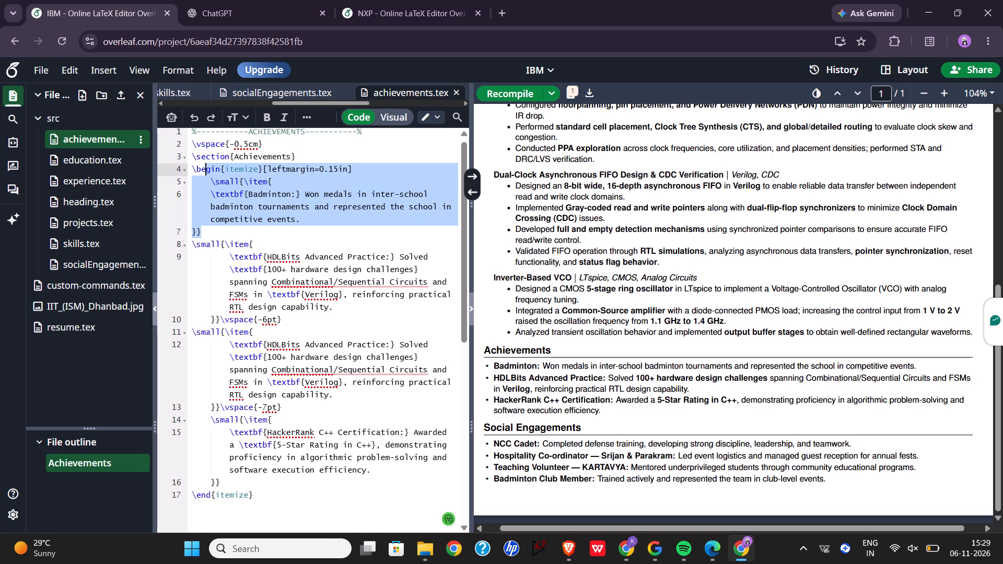
{"action": "left_click_drag", "start_coordinate": [206, 174], "coordinate": [212, 185]}
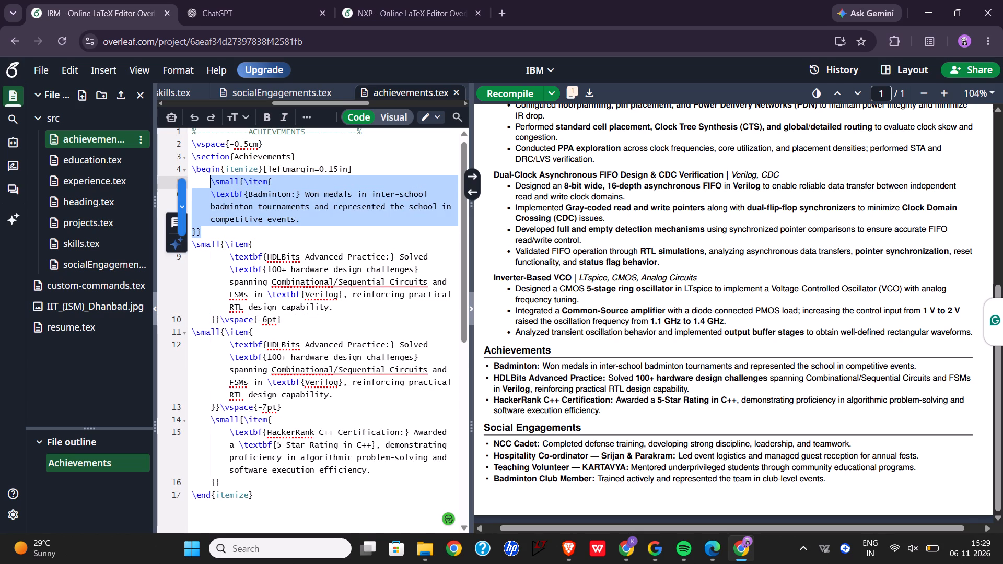
{"action": "key", "text": "ctrl+c"}
{"action": "key", "text": "BackSpace"}
{"action": "key", "text": "BackSpace"}
{"action": "key", "text": "BackSpace"}
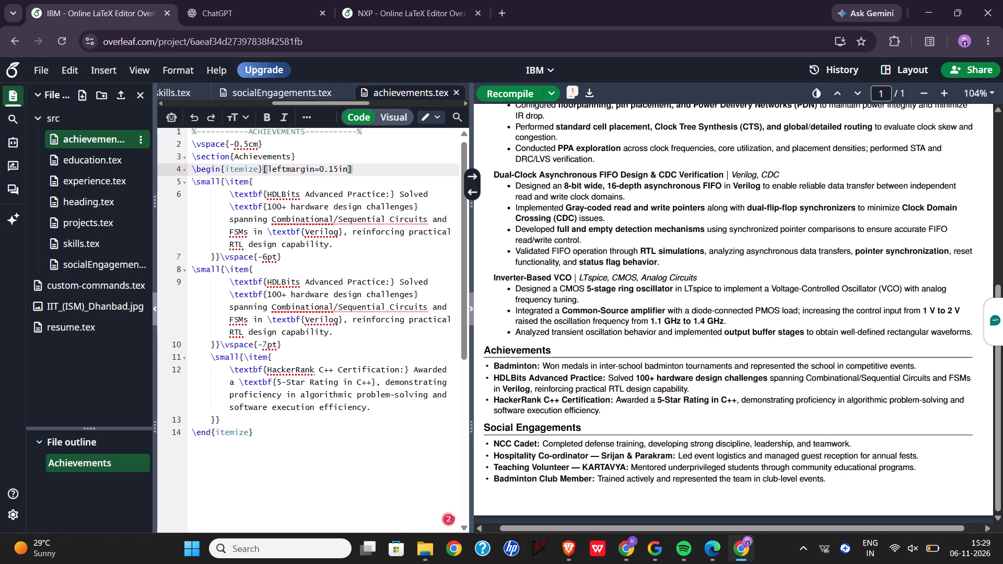
{"action": "left_click_drag", "start_coordinate": [190, 267], "coordinate": [273, 303]}
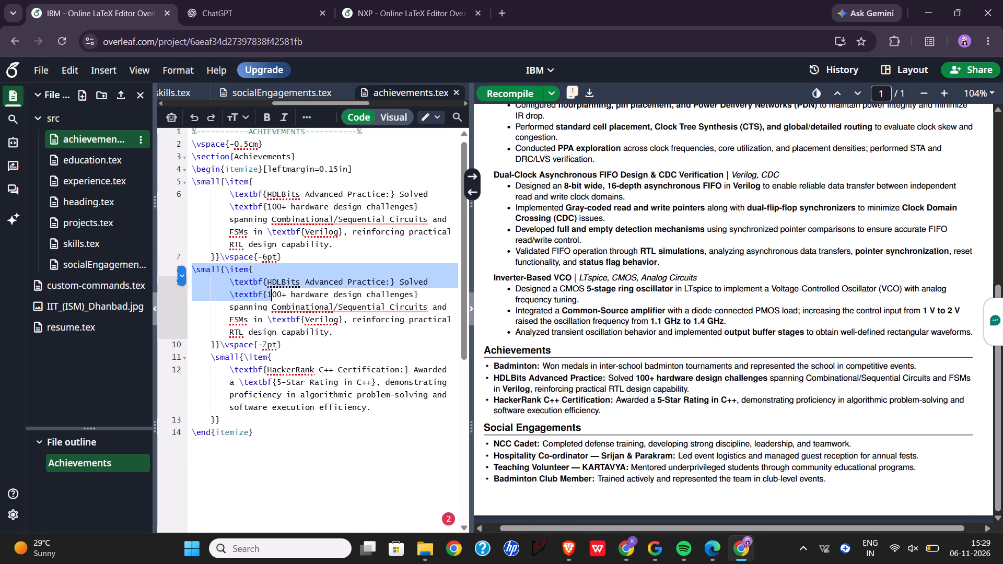
{"action": "left_click_drag", "start_coordinate": [273, 303], "coordinate": [221, 344]}
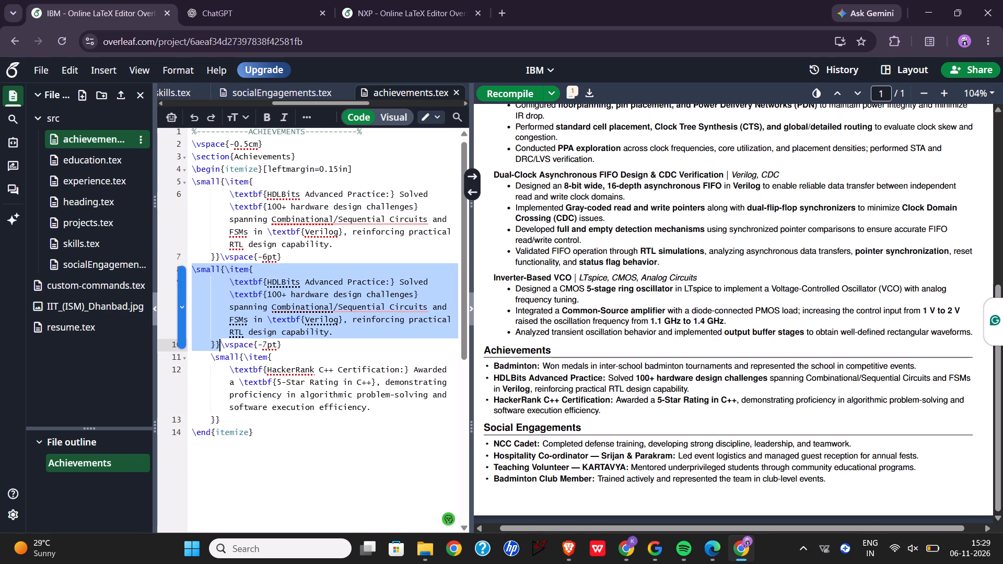
{"action": "key", "text": "ctrl+v"}
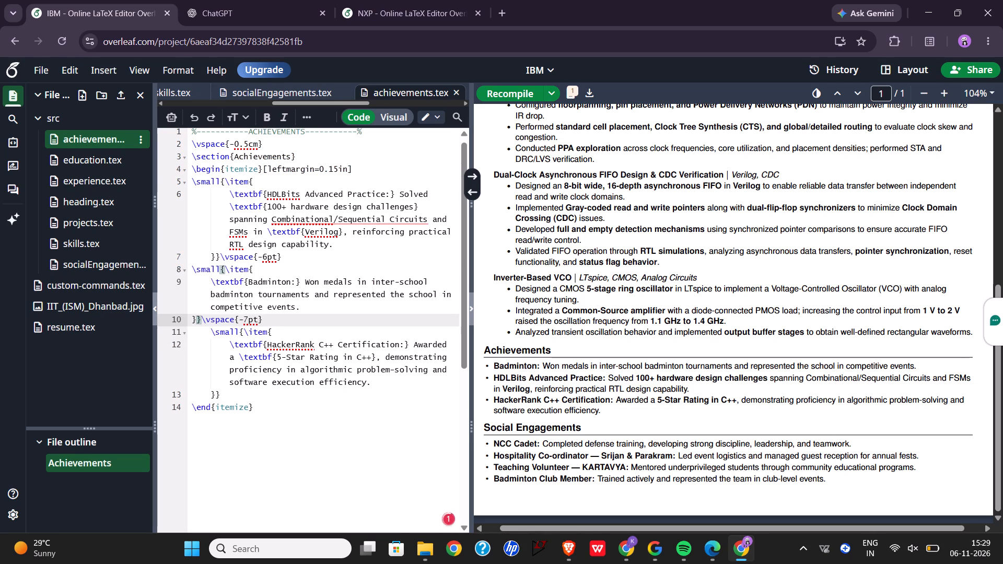
Recompile the résumé and check the reordered achievements and the overall page layout in the PDF.
{"action": "left_click", "coordinate": [523, 97]}
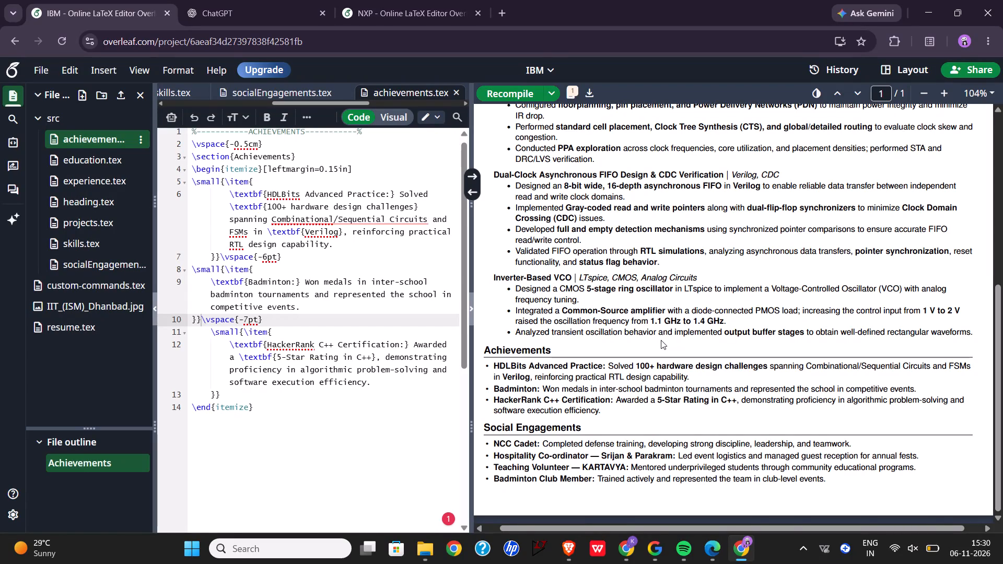
{"action": "scroll", "coordinate": [634, 347], "scroll_direction": "up", "scroll_amount": 2}
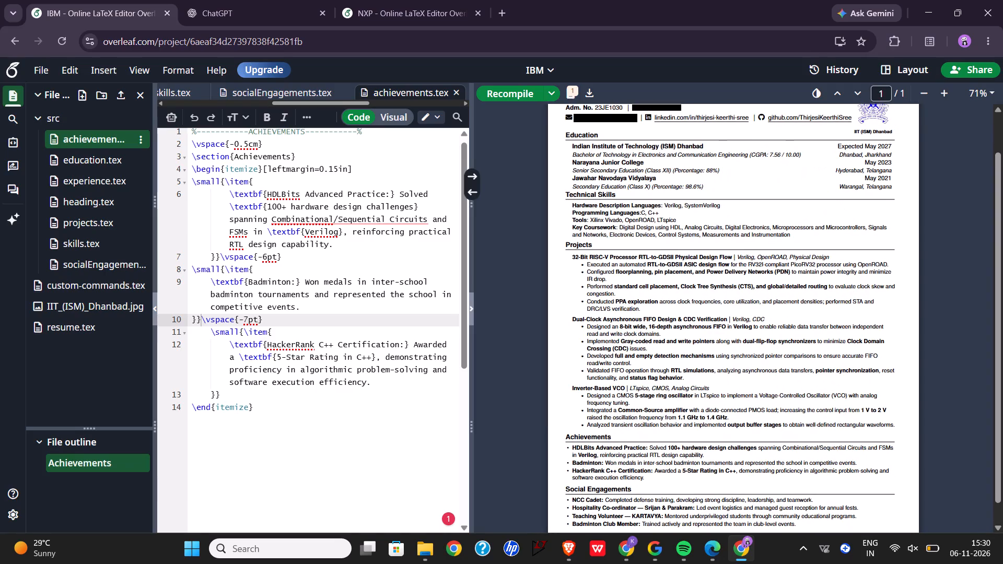
{"action": "scroll", "coordinate": [714, 326], "scroll_direction": "up", "scroll_amount": 1}
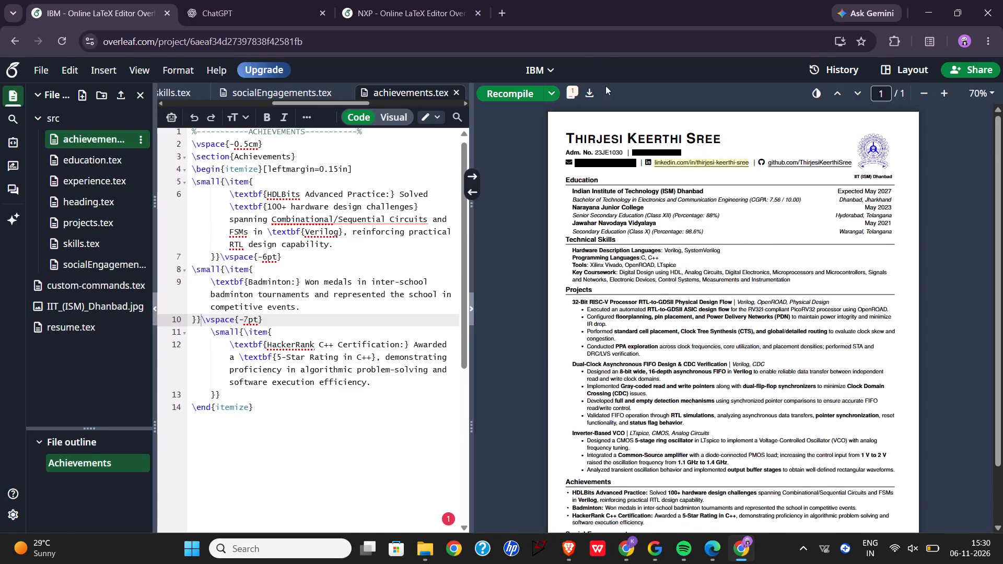
Download the compiled résumé PDF, open the downloaded file, and close it again.
{"action": "left_click", "coordinate": [592, 86]}
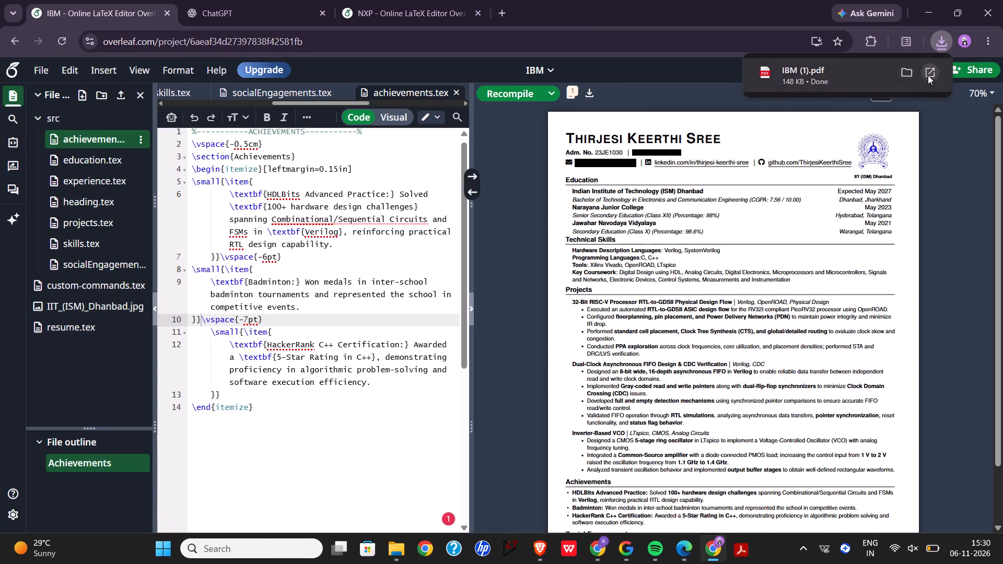
{"action": "left_click", "coordinate": [984, 11]}
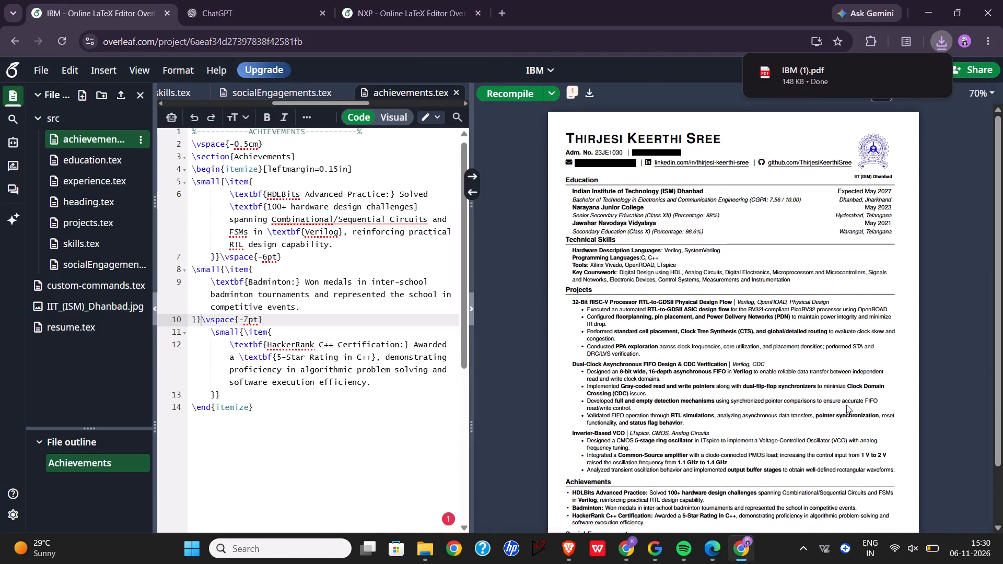
Examine the PDF's skills, projects and achievements closely, including the "Advanced Practice" wording in the HDLBits entry.
{"action": "scroll", "coordinate": [833, 398], "scroll_direction": "down", "scroll_amount": 4}
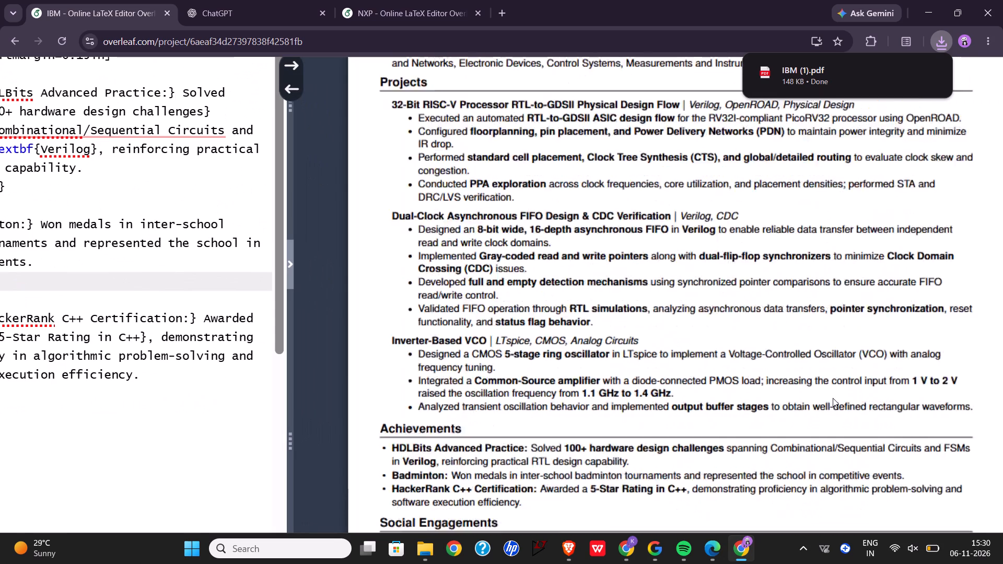
{"action": "scroll", "coordinate": [833, 398], "scroll_direction": "down", "scroll_amount": 2}
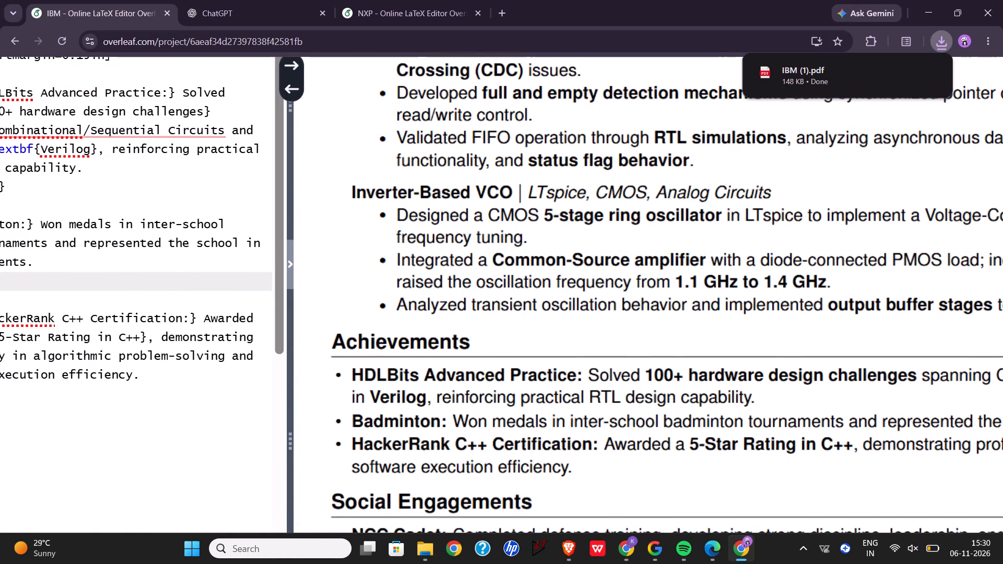
{"action": "left_click_drag", "start_coordinate": [423, 382], "coordinate": [581, 374]}
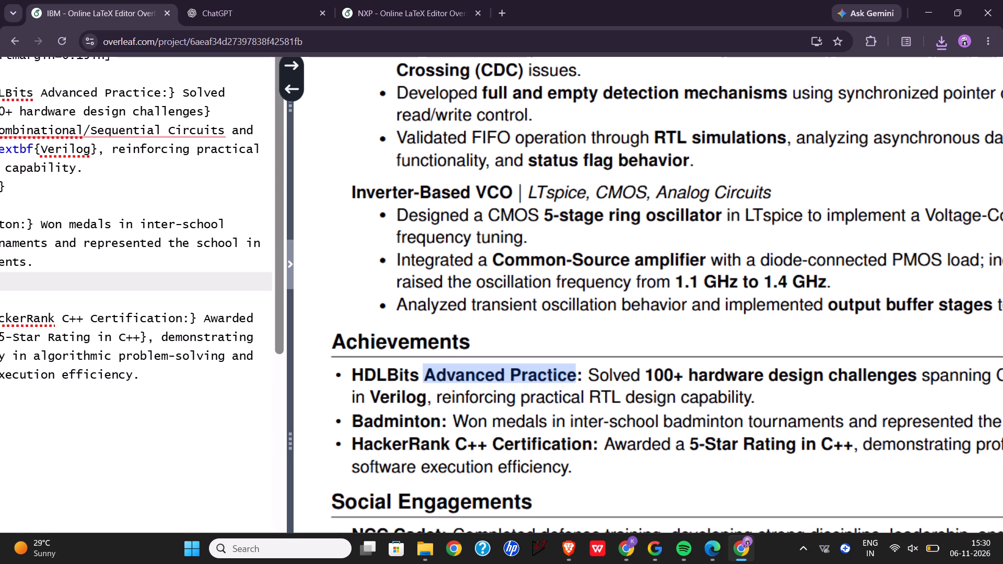
{"action": "left_click_drag", "start_coordinate": [581, 374], "coordinate": [577, 376]}
{"action": "left_click_drag", "start_coordinate": [577, 376], "coordinate": [578, 376]}
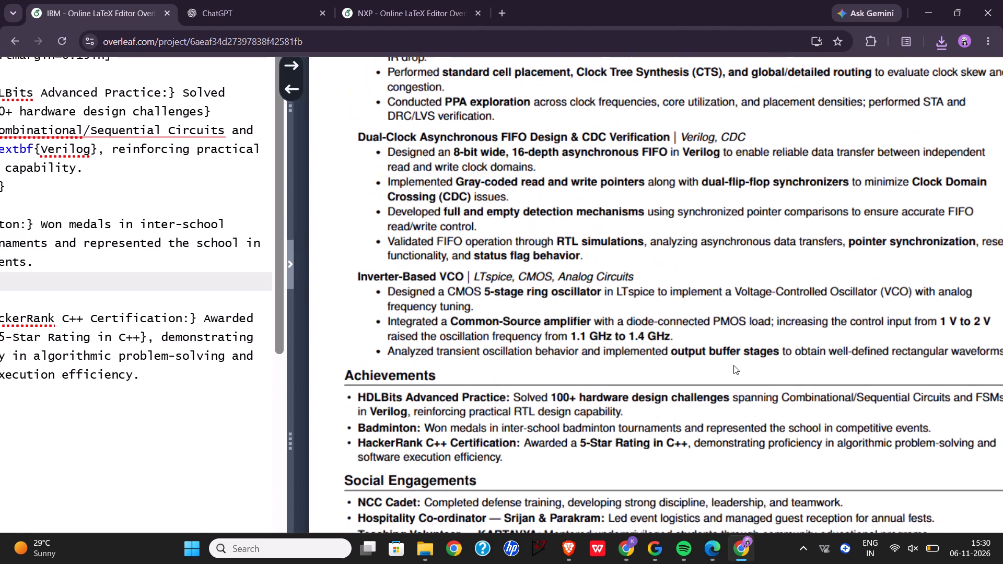
{"action": "scroll", "coordinate": [733, 365], "scroll_direction": "down", "scroll_amount": 2}
{"action": "scroll", "coordinate": [733, 365], "scroll_direction": "up", "scroll_amount": 5}
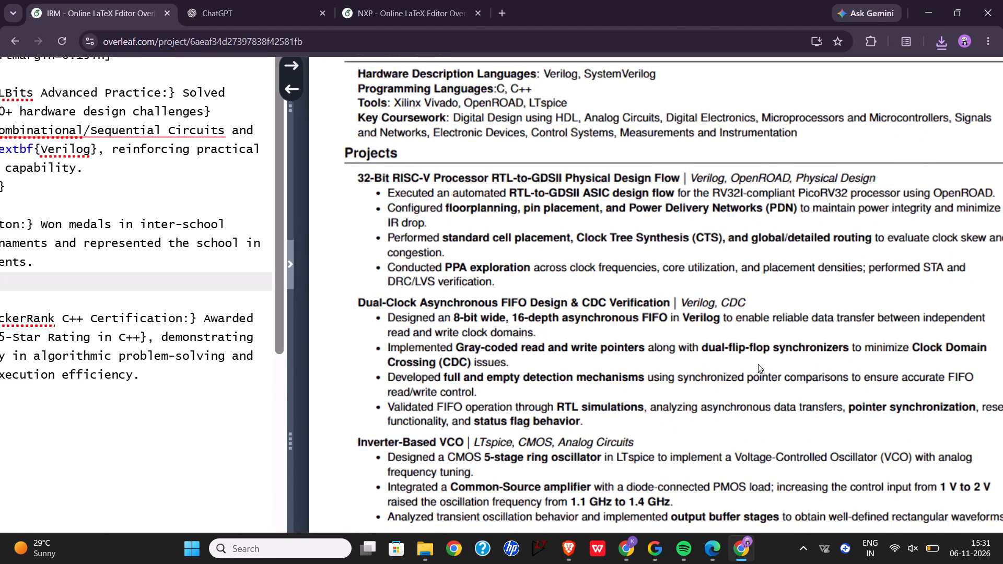
{"action": "scroll", "coordinate": [756, 364], "scroll_direction": "down", "scroll_amount": 1}
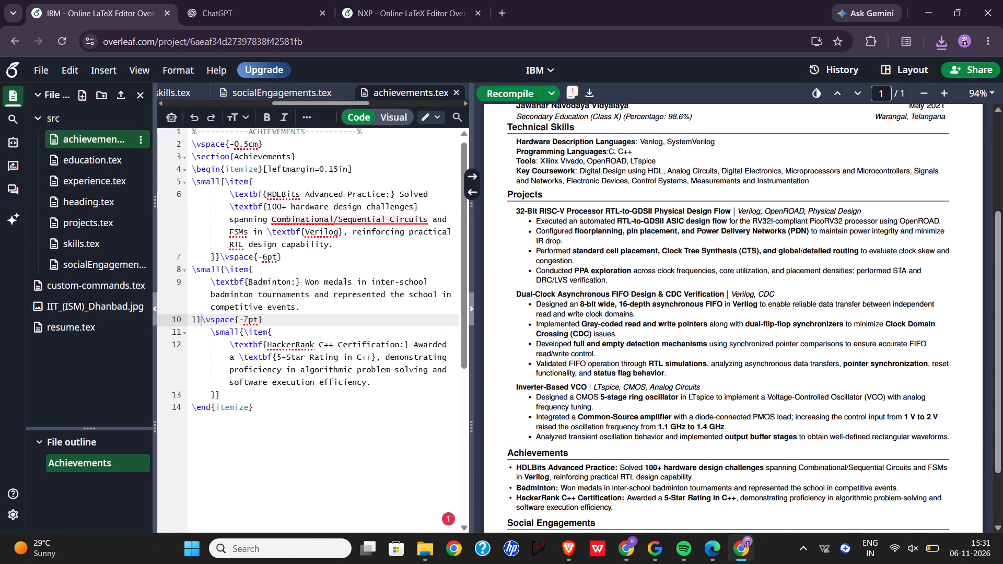
Delete "Advanced Practice" from the bold HDLBits achievement label and recompile the résumé.
{"action": "left_click_drag", "start_coordinate": [303, 194], "coordinate": [386, 198]}
{"action": "key", "text": "BackSpace"}
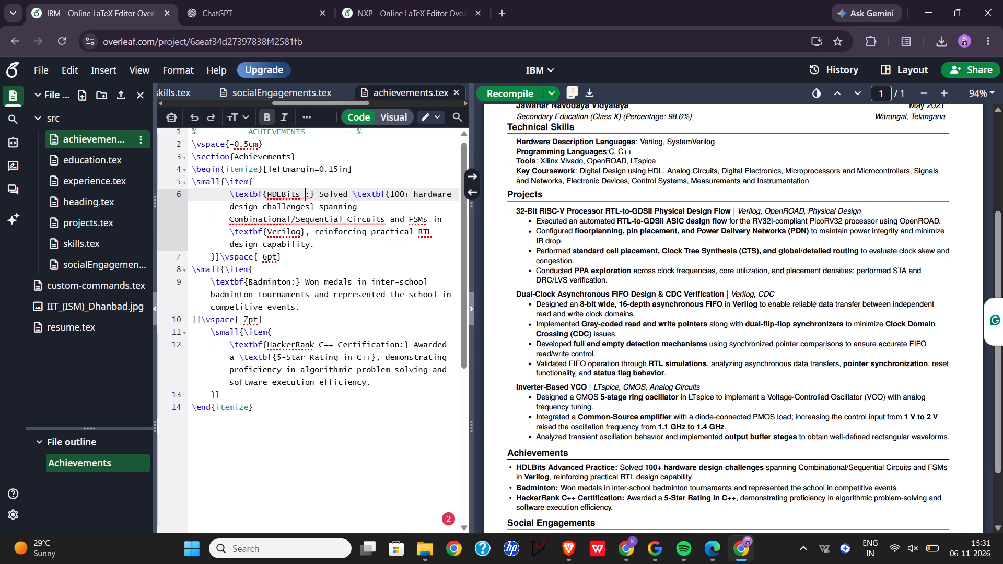
{"action": "left_click", "coordinate": [504, 96]}
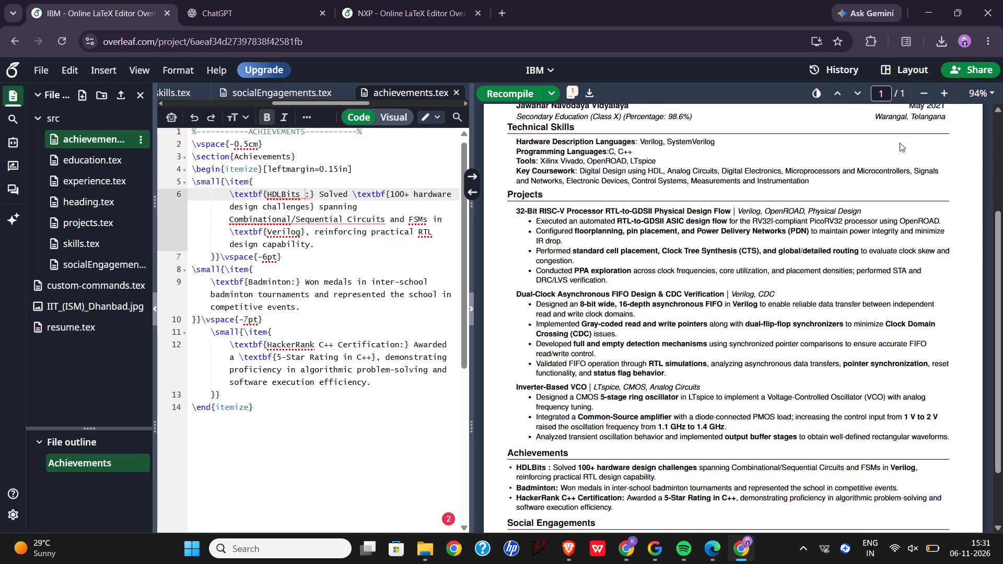
Download the recompiled IBM résumé PDF and close the downloaded file when it opens.
{"action": "left_click", "coordinate": [586, 93]}
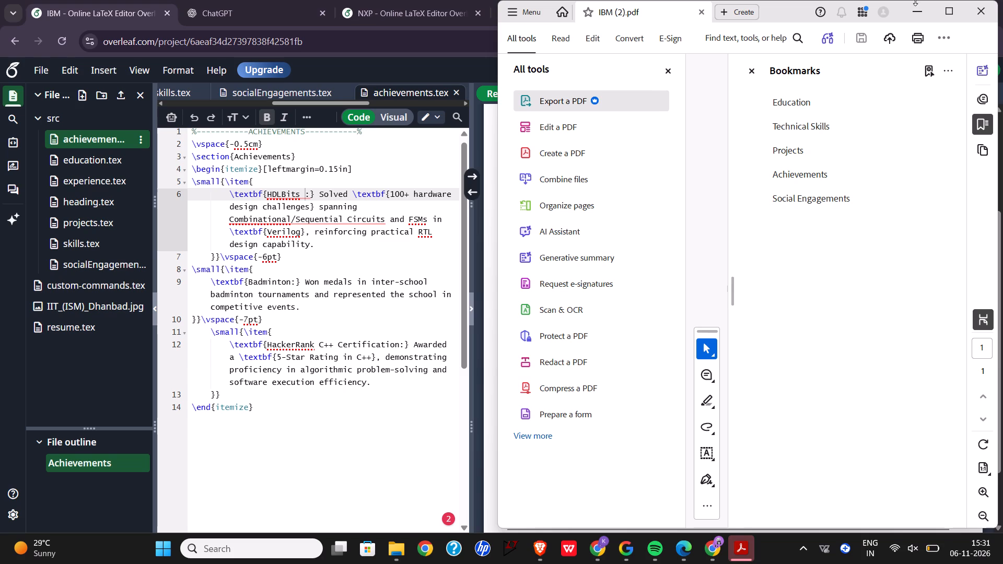
{"action": "left_click", "coordinate": [979, 11]}
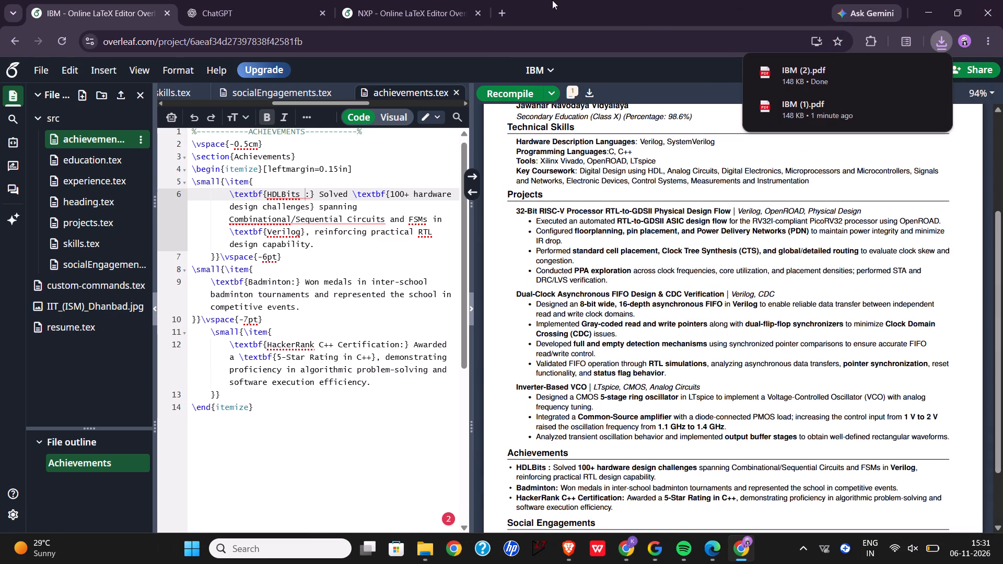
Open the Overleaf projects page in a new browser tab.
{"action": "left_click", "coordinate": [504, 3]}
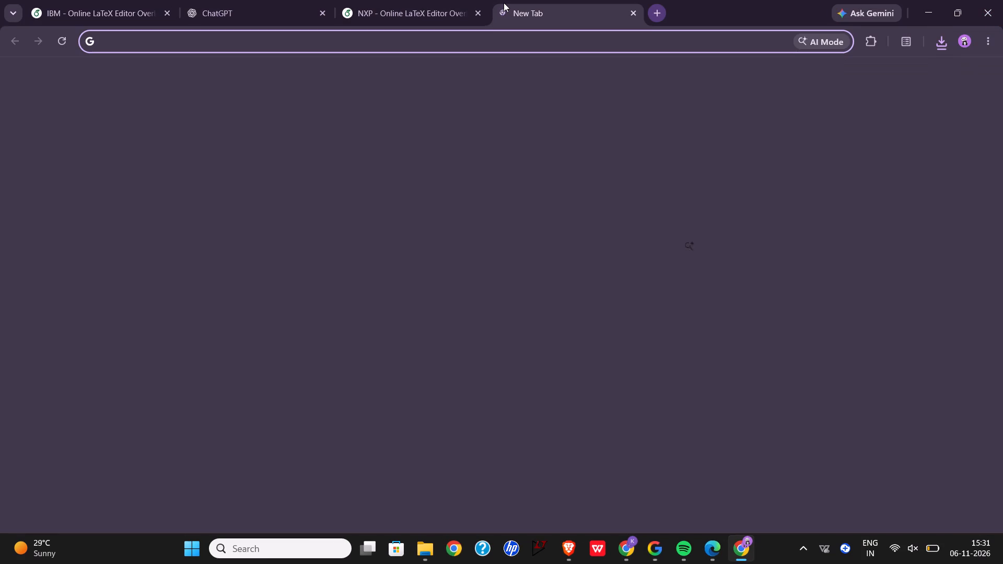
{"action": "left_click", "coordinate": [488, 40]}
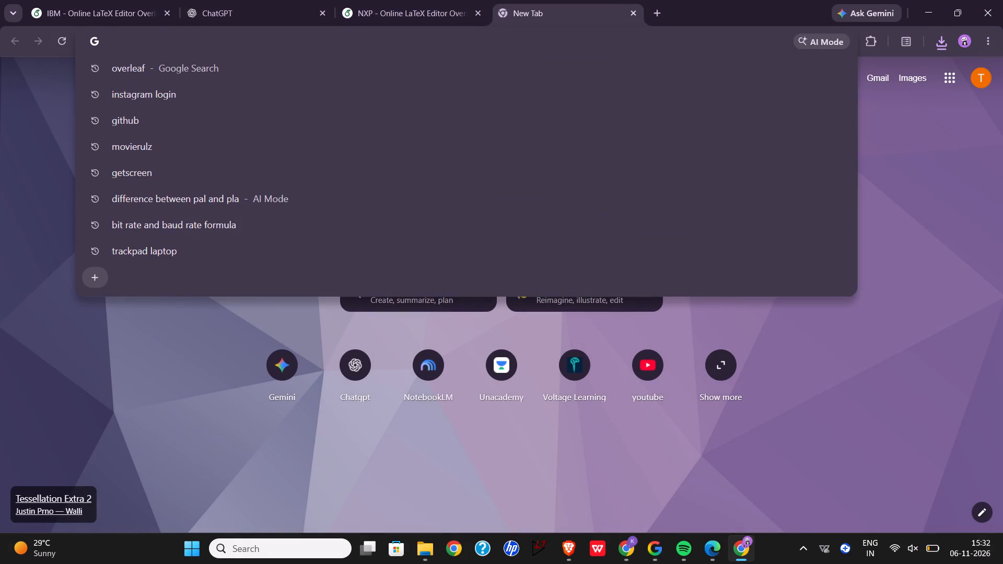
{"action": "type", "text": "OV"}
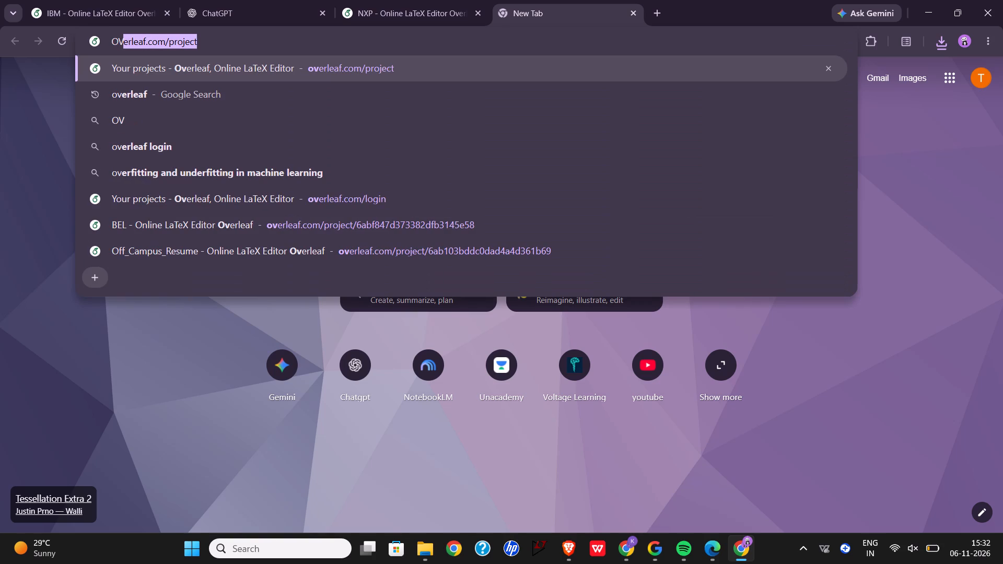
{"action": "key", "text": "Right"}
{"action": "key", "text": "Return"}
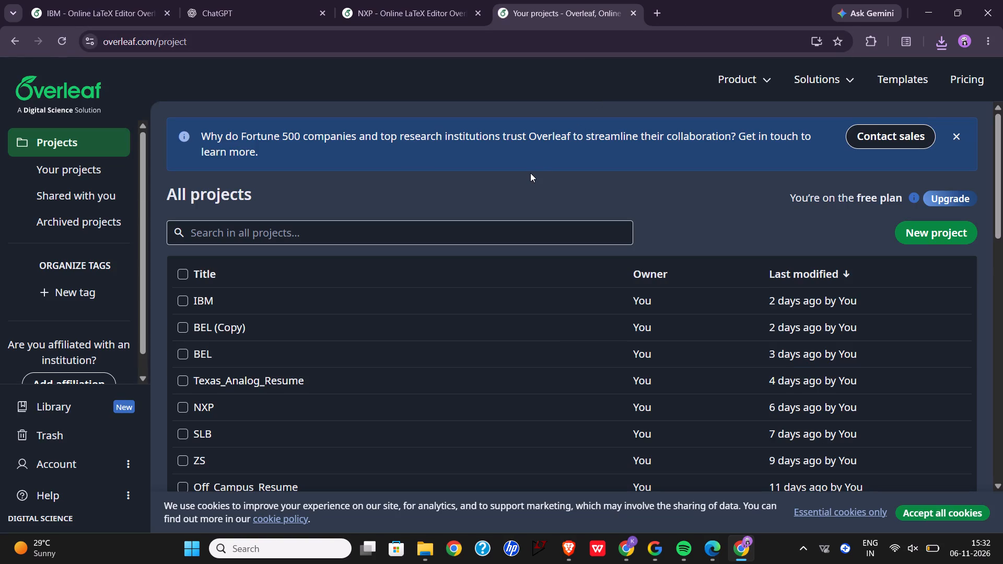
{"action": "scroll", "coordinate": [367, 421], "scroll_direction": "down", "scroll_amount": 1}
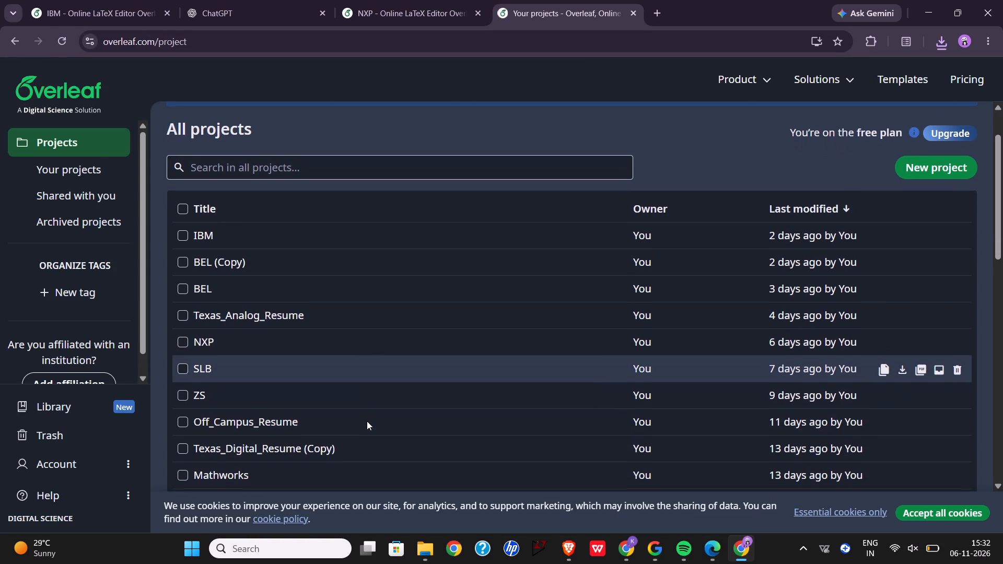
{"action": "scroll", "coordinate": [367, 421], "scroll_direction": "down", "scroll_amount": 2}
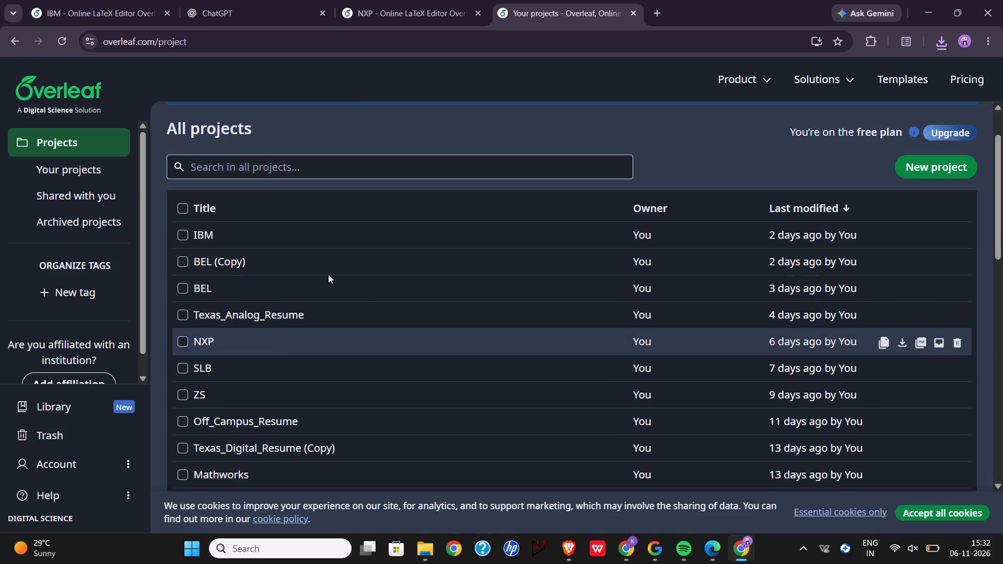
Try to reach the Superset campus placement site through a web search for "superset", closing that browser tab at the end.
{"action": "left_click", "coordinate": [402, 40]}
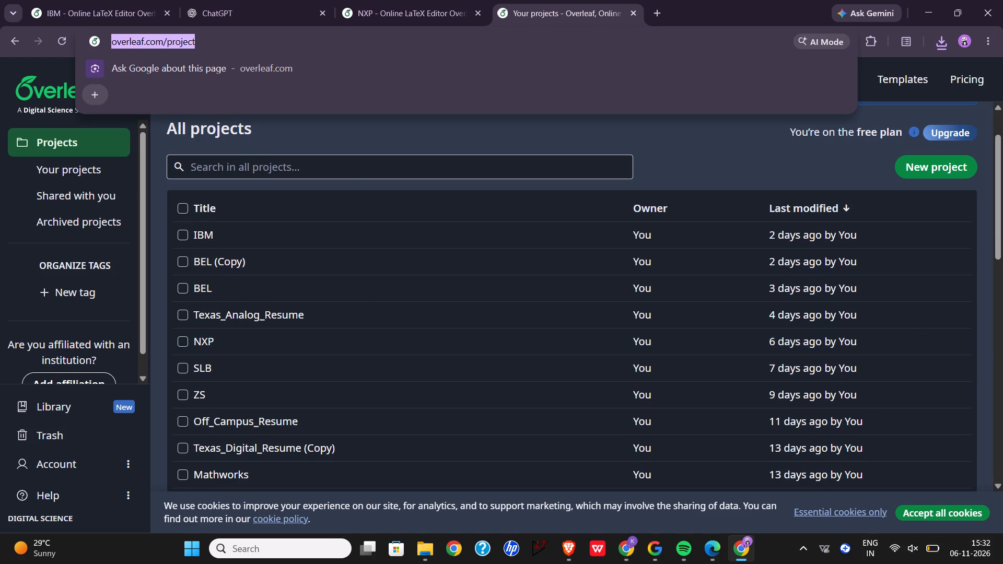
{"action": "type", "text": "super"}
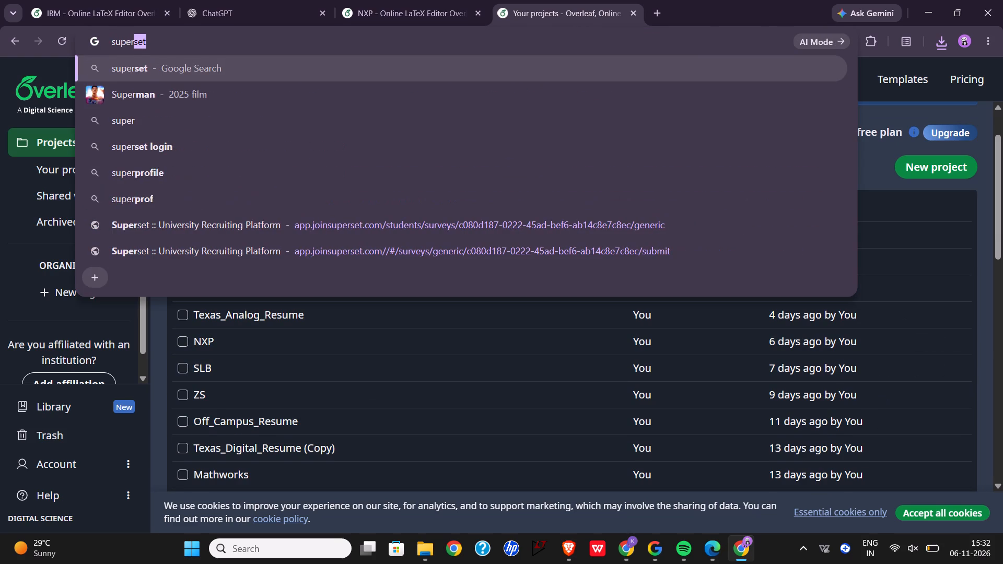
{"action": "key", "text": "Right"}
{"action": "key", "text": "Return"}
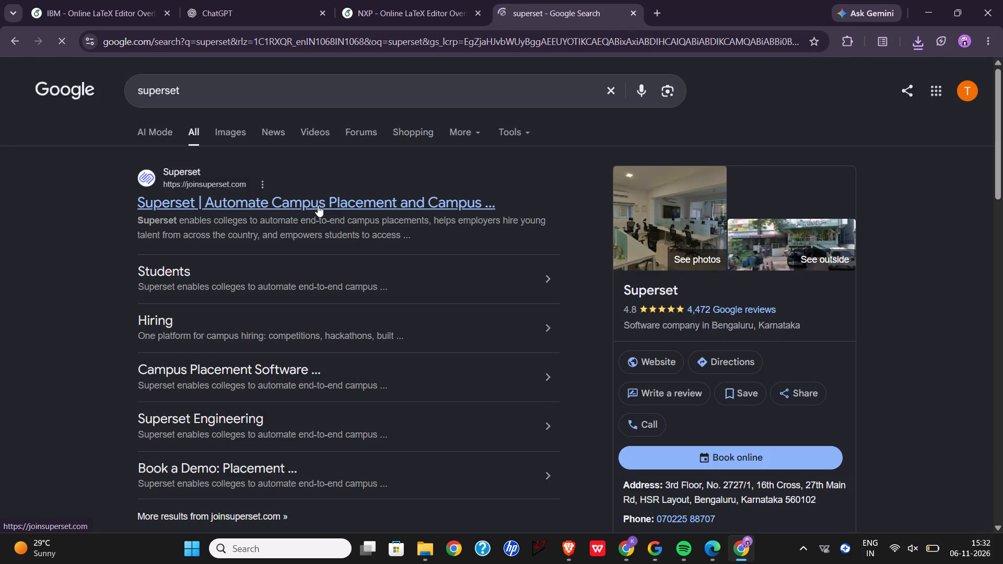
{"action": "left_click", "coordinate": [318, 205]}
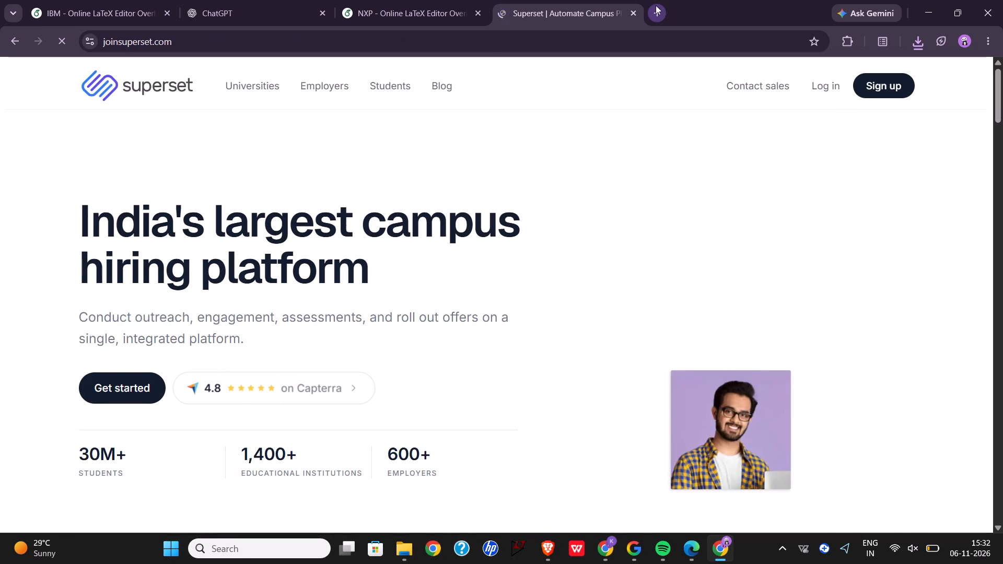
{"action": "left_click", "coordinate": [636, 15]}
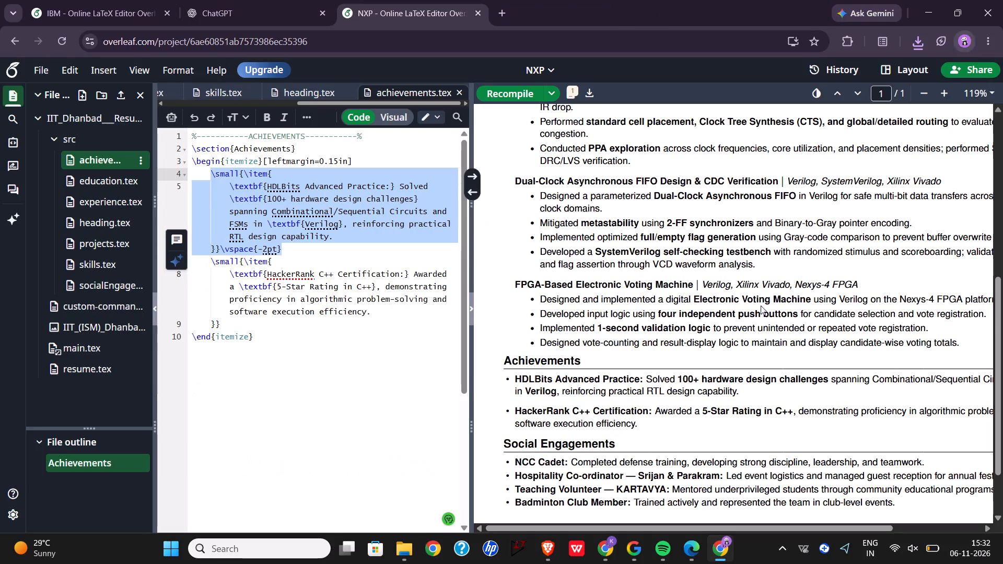
Switch to the school-profile browser window's Superset job profiles and open IBM's Hardware Engineer listing.
{"action": "left_click", "coordinate": [637, 547]}
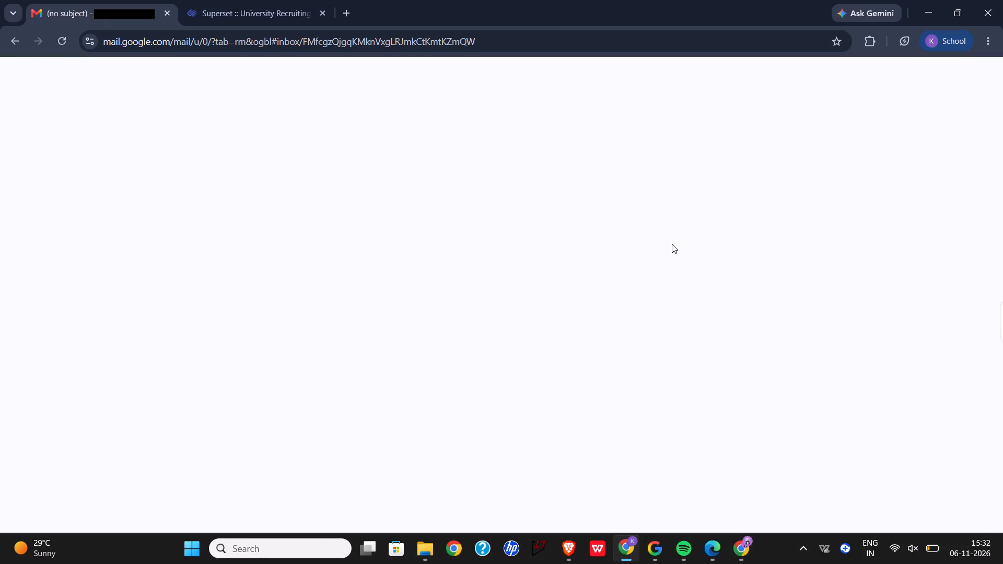
{"action": "left_click", "coordinate": [227, 0]}
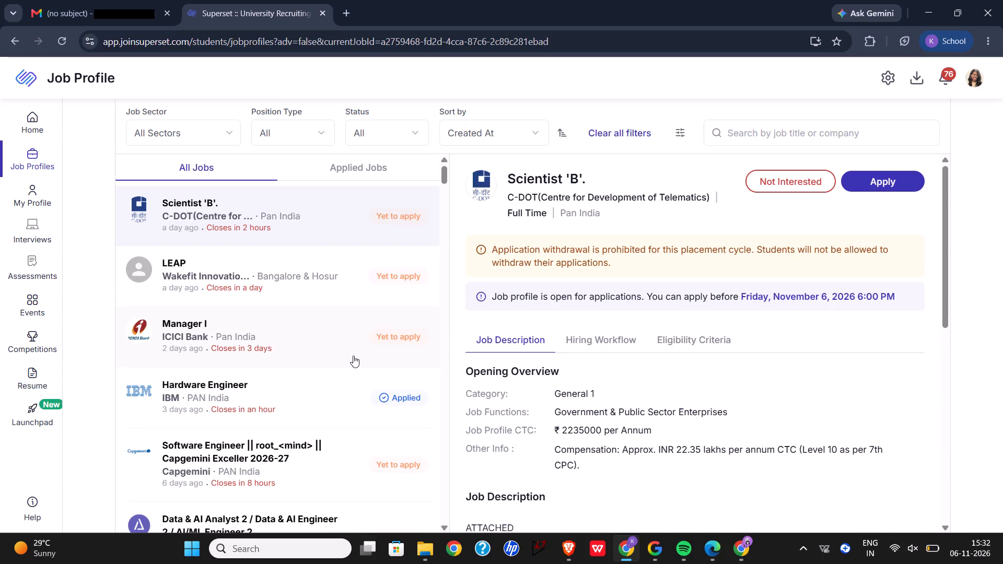
{"action": "scroll", "coordinate": [353, 356], "scroll_direction": "down", "scroll_amount": 2}
{"action": "left_click", "coordinate": [349, 292]}
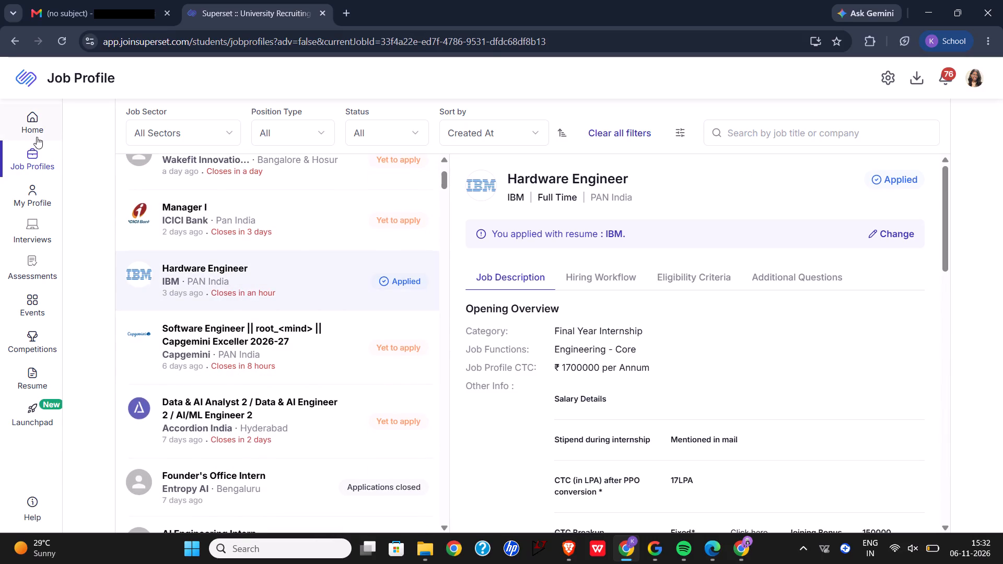
Switch to Superset in the other browser window and open the profile's Resume, Docs & Write-ups section.
{"action": "left_click", "coordinate": [50, 187]}
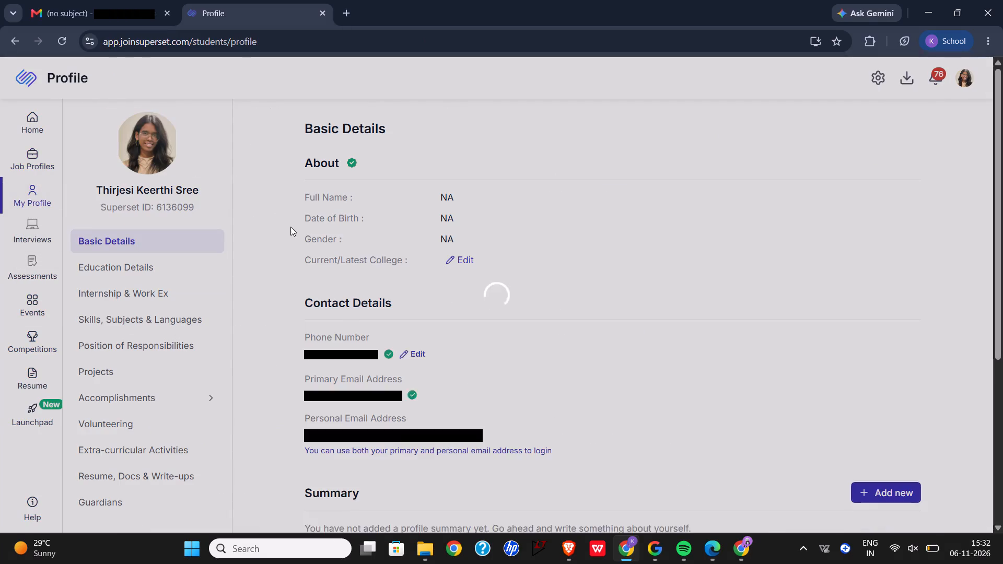
{"action": "scroll", "coordinate": [391, 287], "scroll_direction": "down", "scroll_amount": 4}
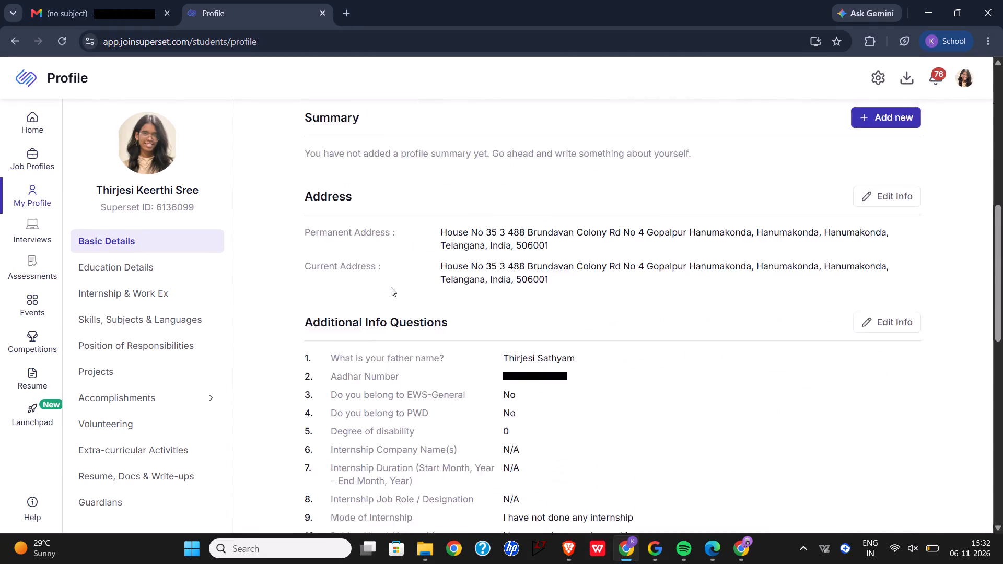
{"action": "scroll", "coordinate": [391, 287], "scroll_direction": "down", "scroll_amount": 3}
{"action": "scroll", "coordinate": [391, 287], "scroll_direction": "up", "scroll_amount": 2}
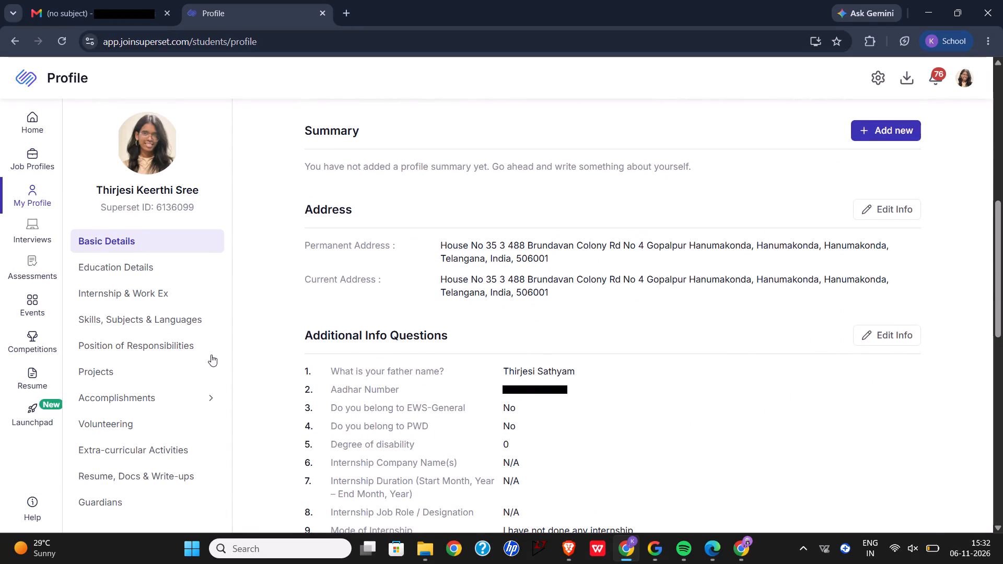
{"action": "left_click", "coordinate": [155, 471]}
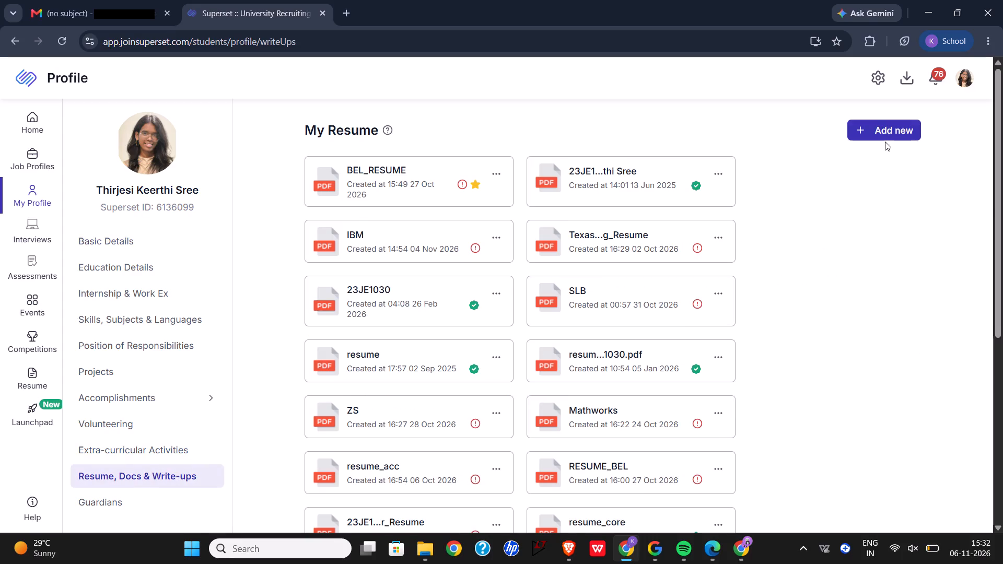
Start a new résumé upload and attach IBM (2).pdf from Downloads, placing File Explorer and the browser side by side.
{"action": "left_click", "coordinate": [883, 135]}
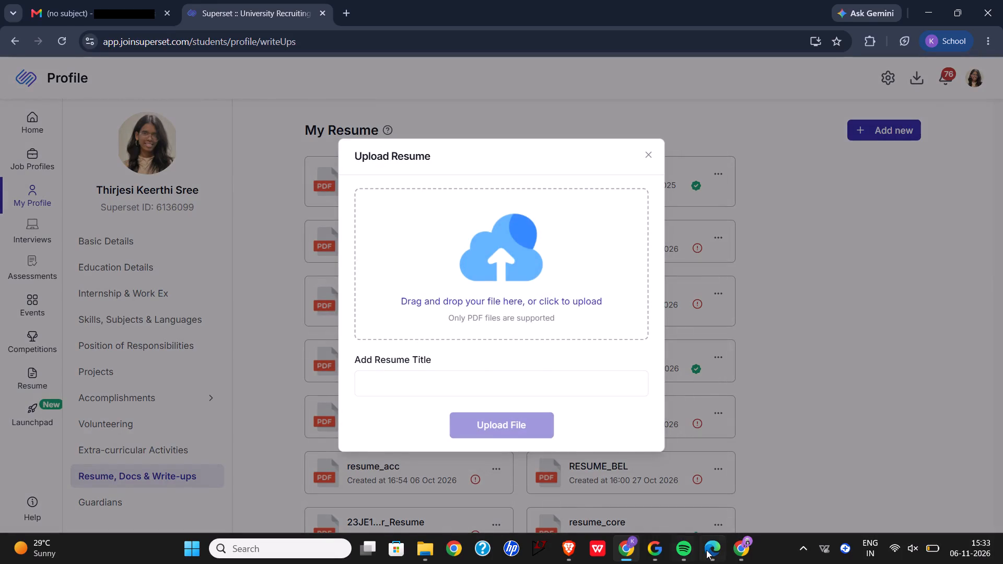
{"action": "left_click", "coordinate": [421, 555]}
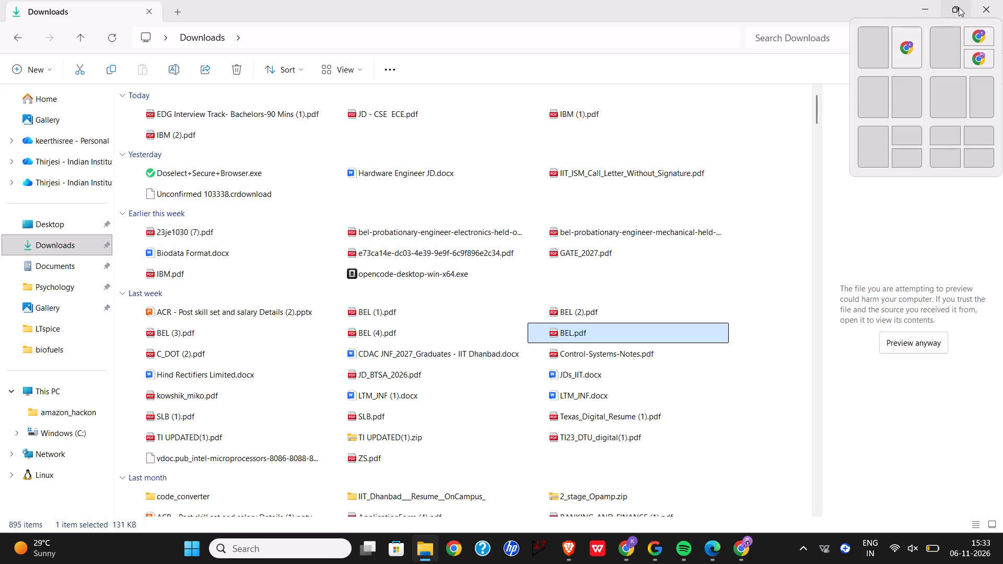
{"action": "left_click", "coordinate": [880, 65]}
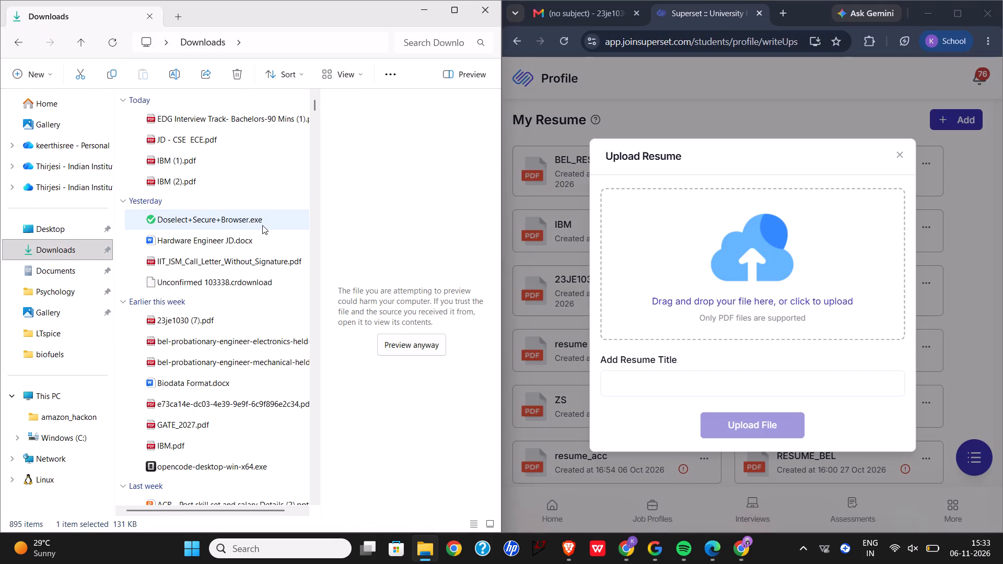
{"action": "scroll", "coordinate": [262, 225], "scroll_direction": "up", "scroll_amount": 2}
{"action": "left_click_drag", "start_coordinate": [194, 179], "coordinate": [316, 182]}
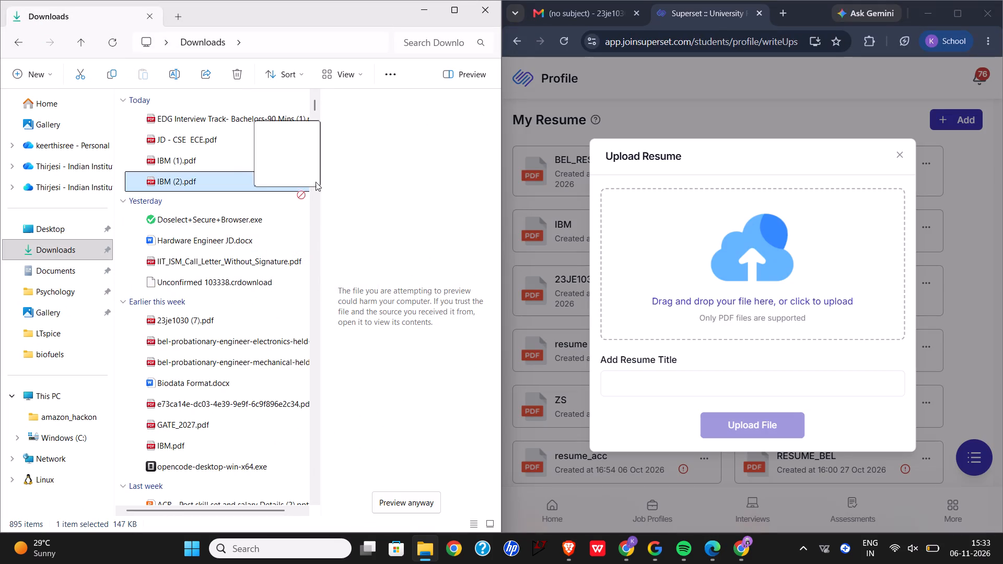
{"action": "left_click_drag", "start_coordinate": [316, 182], "coordinate": [608, 293]}
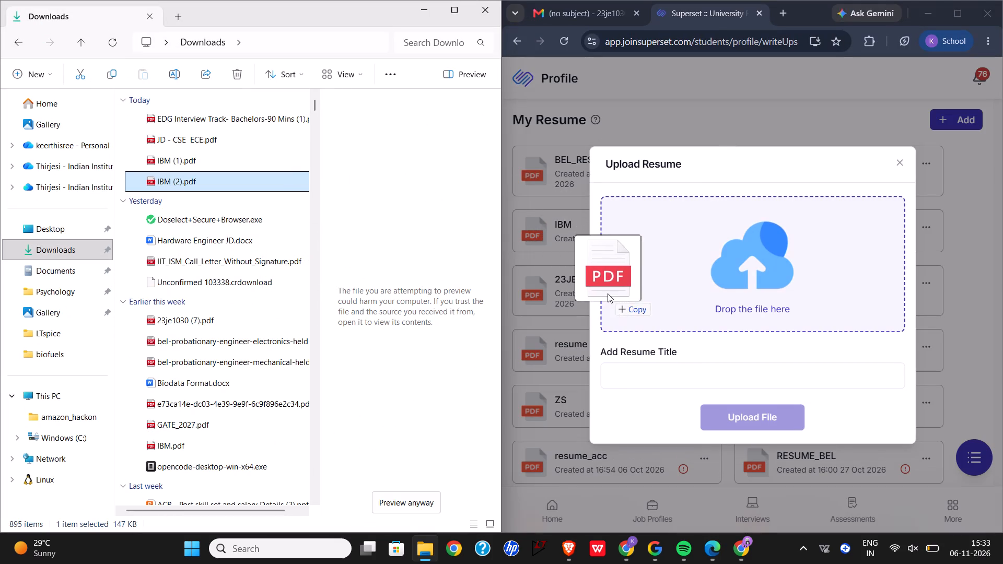
{"action": "left_click_drag", "start_coordinate": [608, 293], "coordinate": [701, 279]}
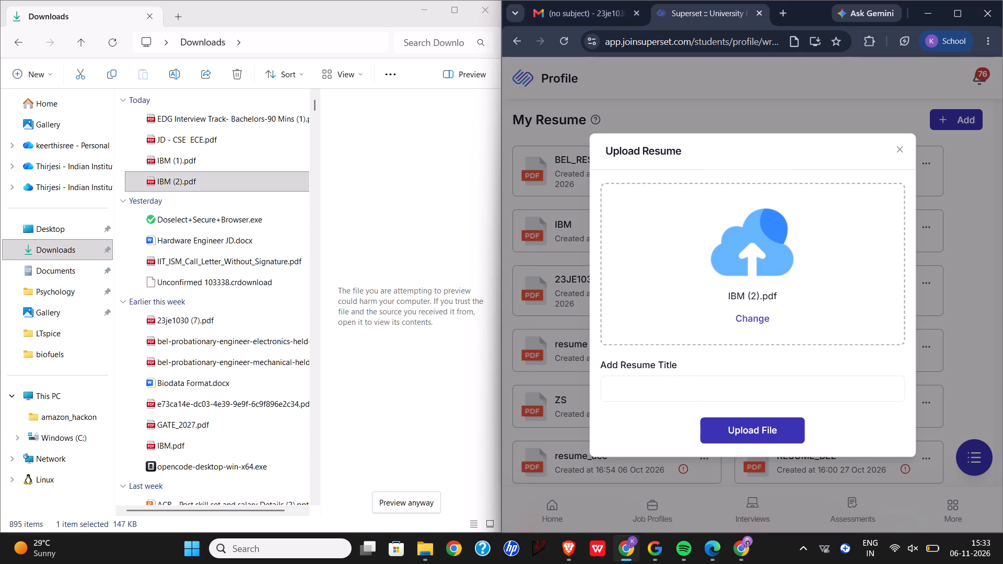
Switch to the Overleaf browser window and check its recent downloads.
{"action": "left_click", "coordinate": [748, 552]}
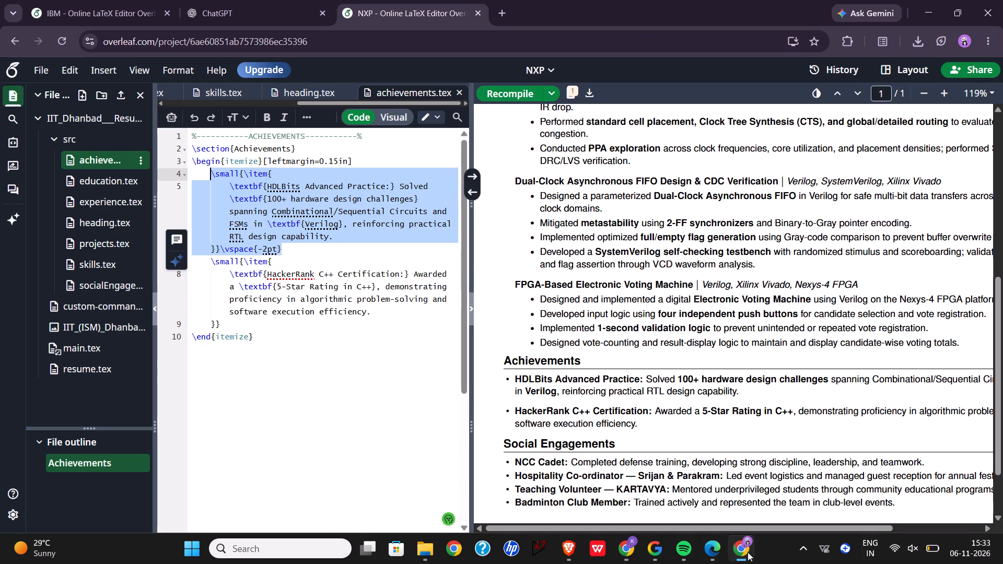
{"action": "left_click", "coordinate": [913, 43]}
{"action": "left_click", "coordinate": [738, 0]}
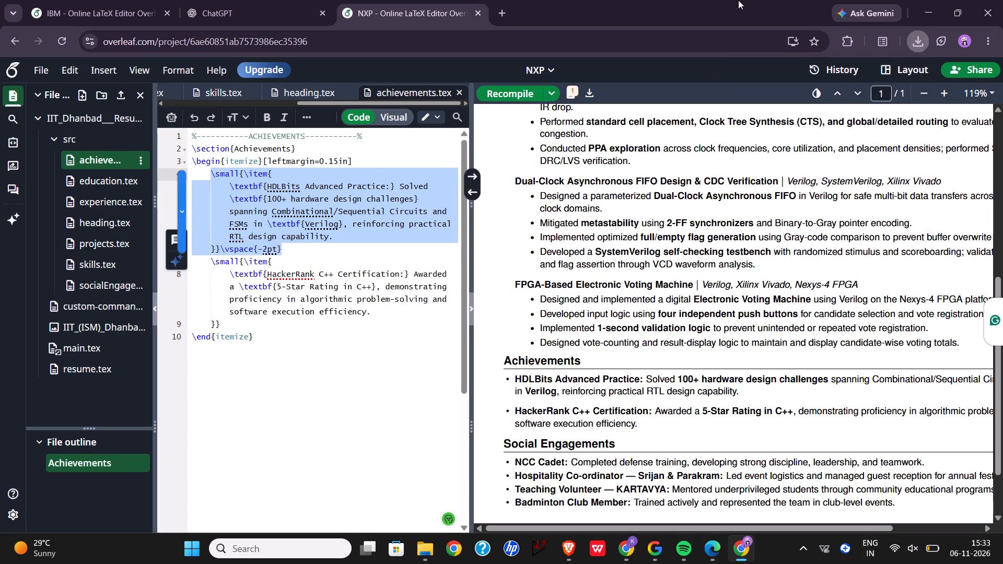
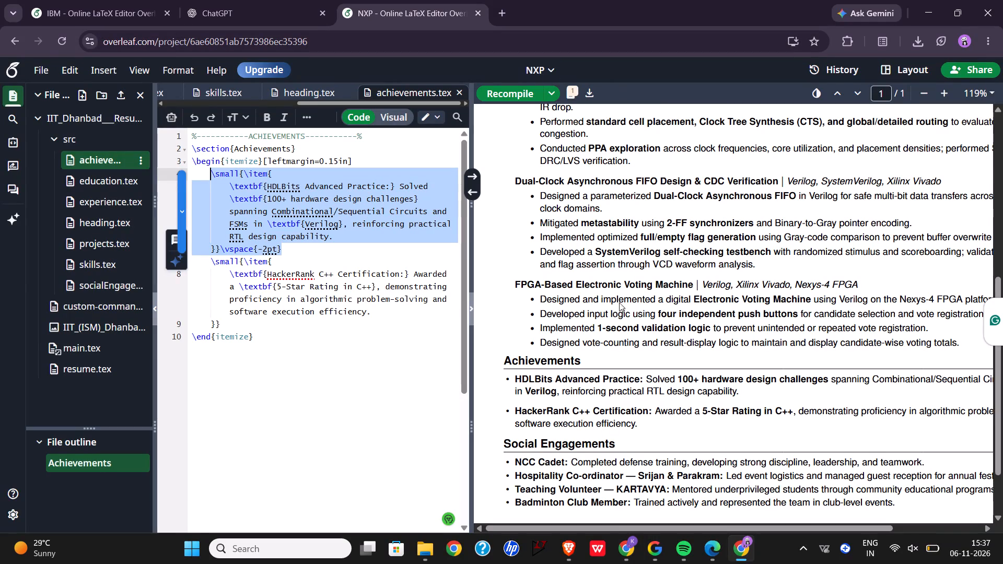
Return to the Superset window and upload the attached IBM (2).pdf without a title, checking the résumé list for it.
{"action": "left_click", "coordinate": [736, 551]}
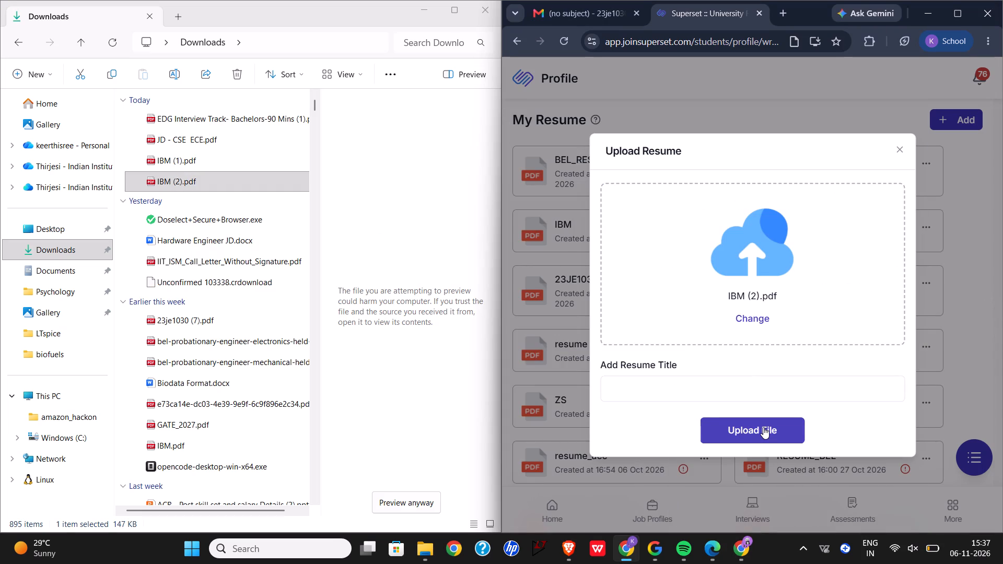
{"action": "left_click", "coordinate": [763, 431]}
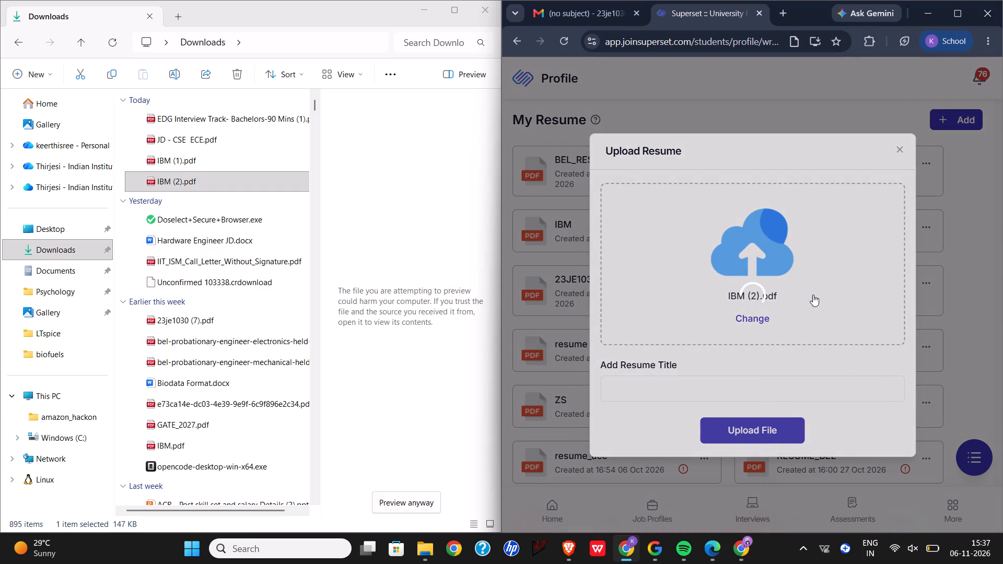
{"action": "scroll", "coordinate": [792, 368], "scroll_direction": "down", "scroll_amount": 4}
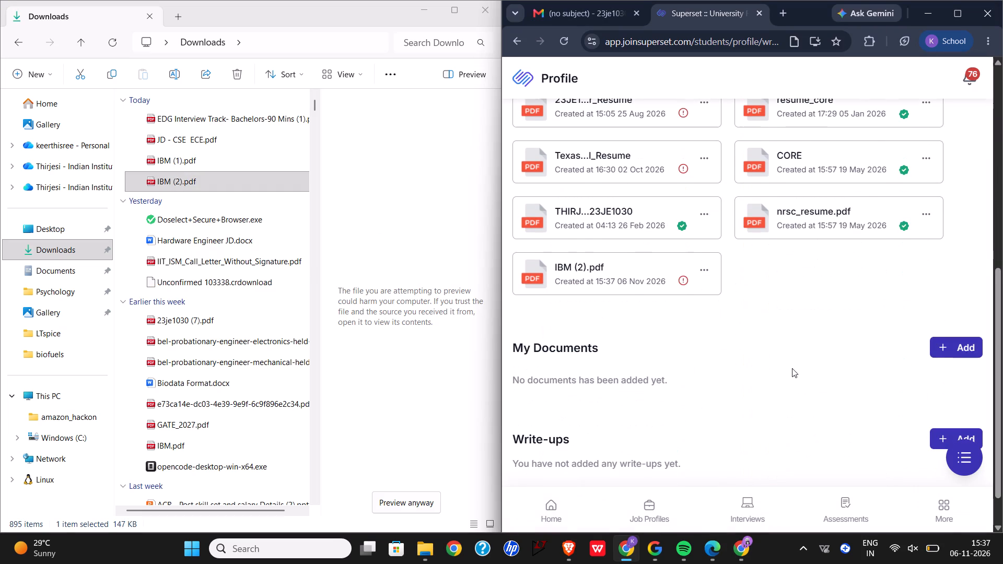
{"action": "scroll", "coordinate": [792, 368], "scroll_direction": "down", "scroll_amount": 1}
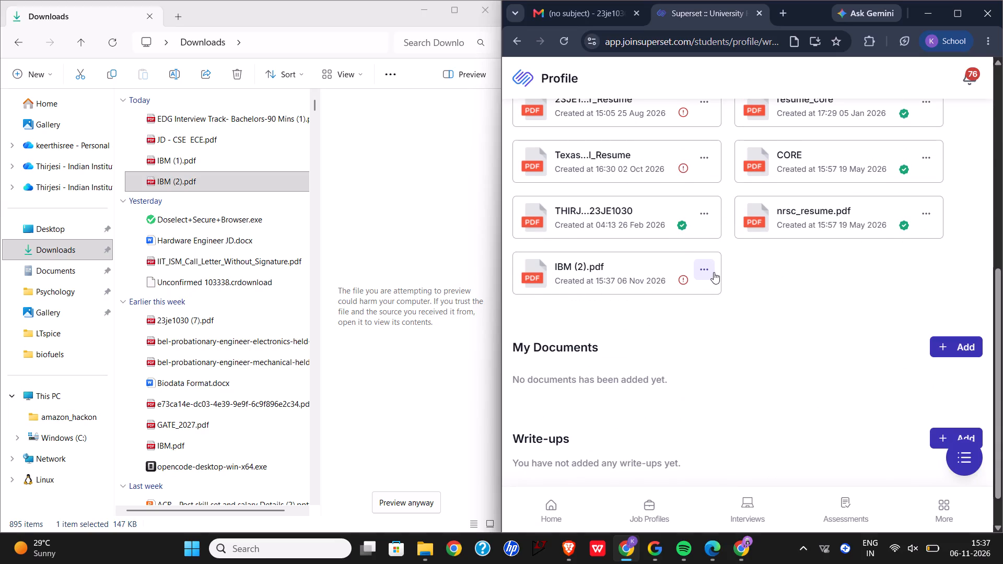
{"action": "scroll", "coordinate": [687, 196], "scroll_direction": "up", "scroll_amount": 5}
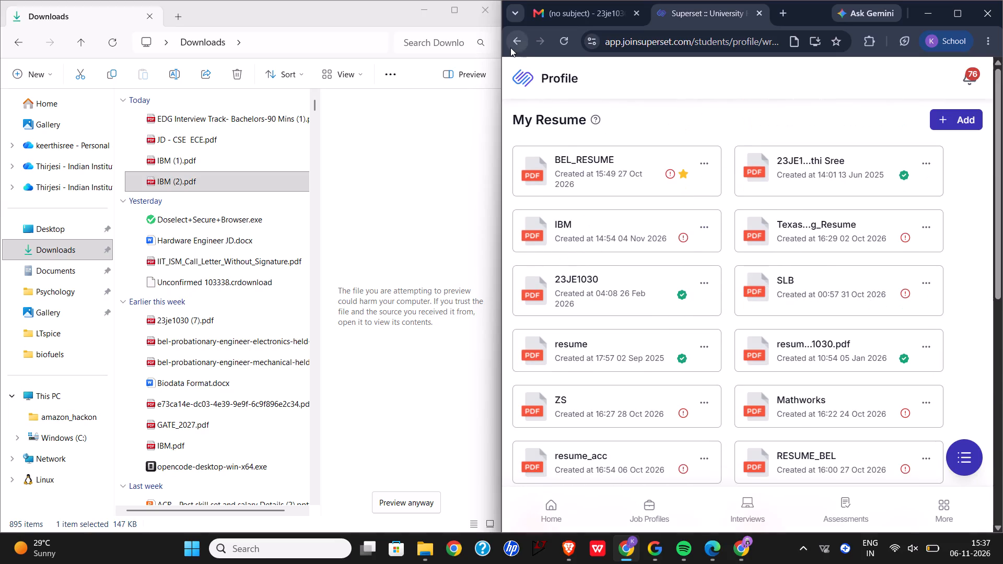
Leave the résumé section and open the IBM Hardware Engineer posting from the job profiles.
{"action": "left_click", "coordinate": [510, 48]}
{"action": "scroll", "coordinate": [594, 231], "scroll_direction": "up", "scroll_amount": 4}
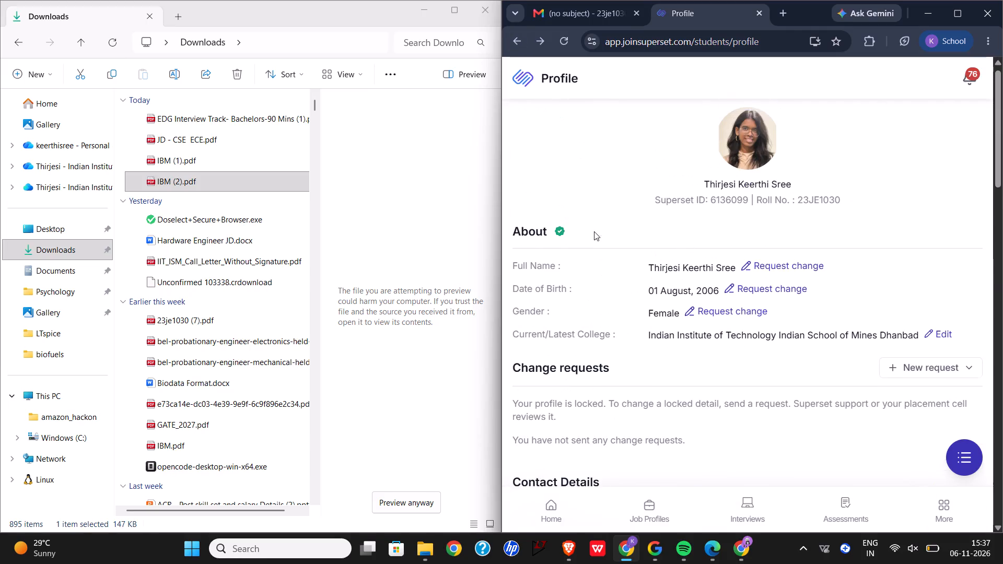
{"action": "scroll", "coordinate": [594, 231], "scroll_direction": "up", "scroll_amount": 2}
{"action": "scroll", "coordinate": [671, 262], "scroll_direction": "down", "scroll_amount": 1}
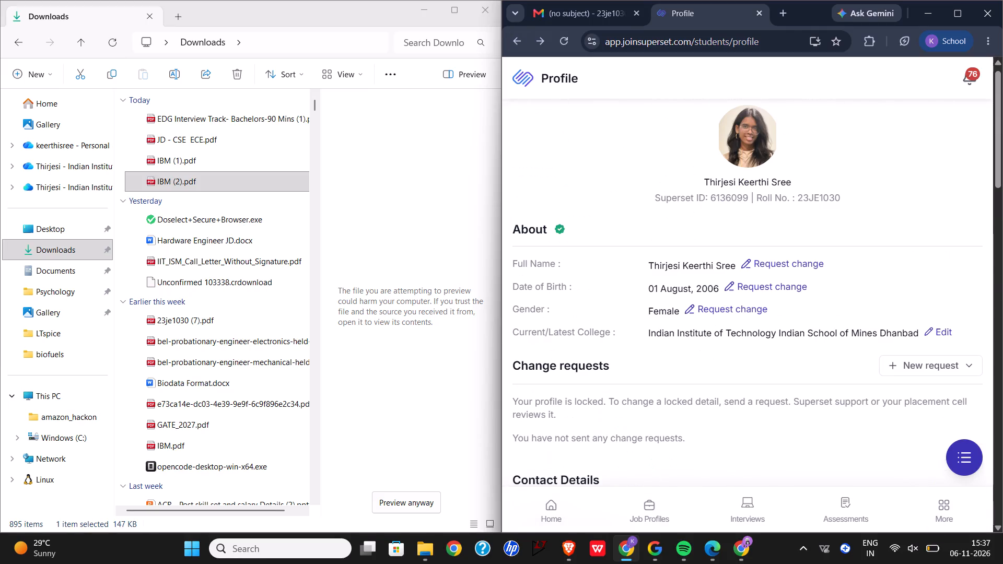
{"action": "left_click", "coordinate": [645, 512]}
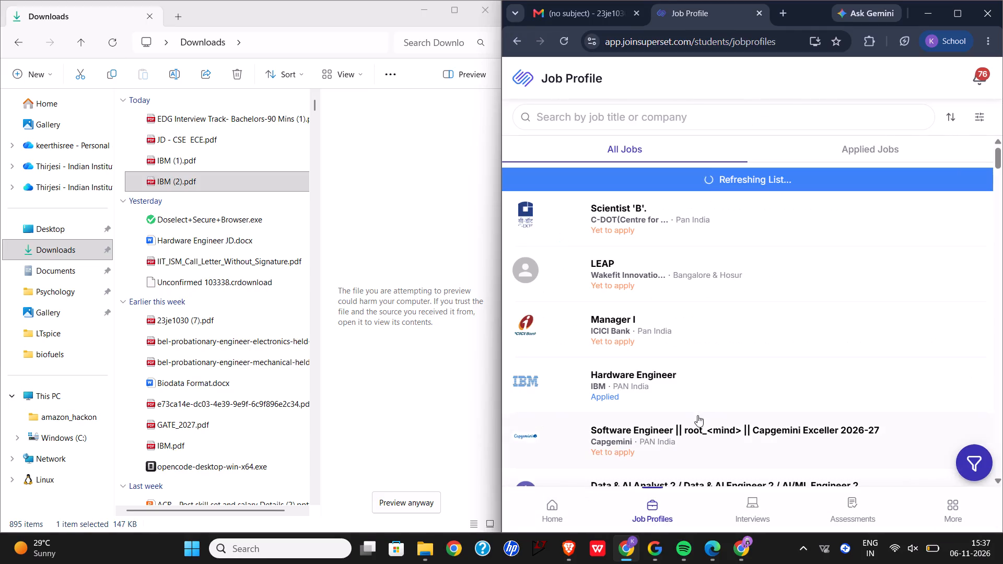
{"action": "scroll", "coordinate": [699, 383], "scroll_direction": "down", "scroll_amount": 1}
{"action": "left_click", "coordinate": [696, 295]}
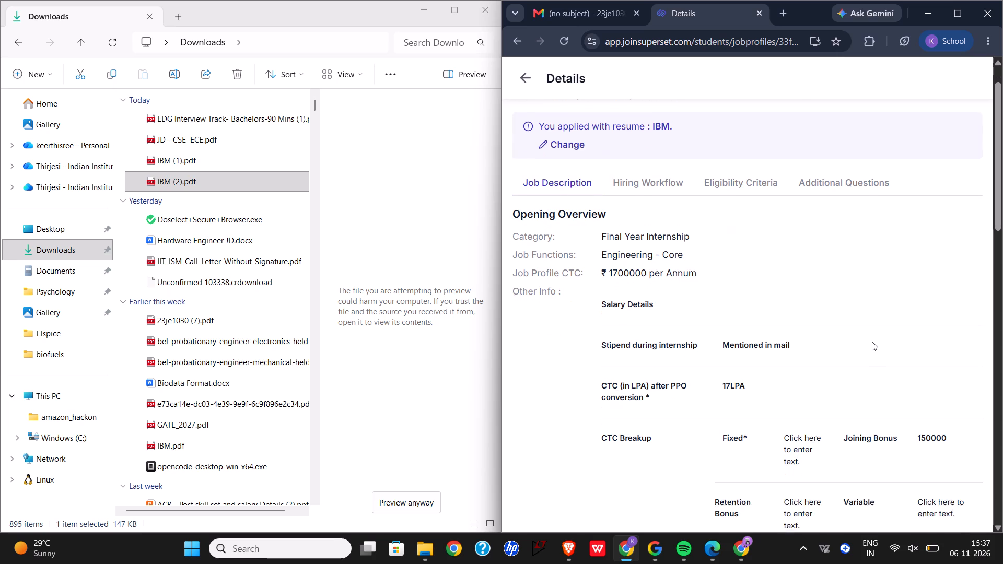
Change the résumé submitted with the IBM Hardware Engineer application to IBM (2).pdf and submit the update.
{"action": "left_click", "coordinate": [565, 187]}
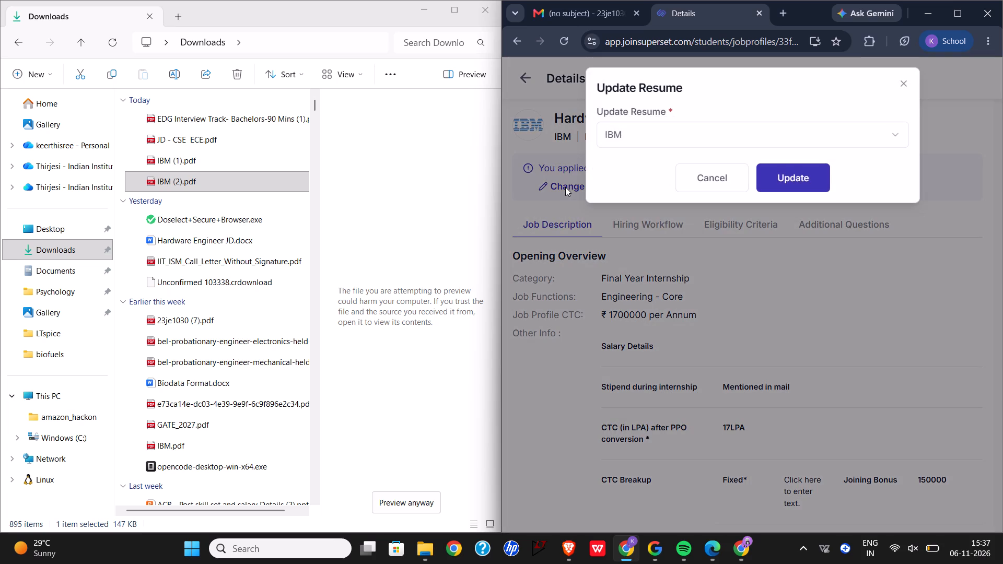
{"action": "left_click", "coordinate": [709, 135]}
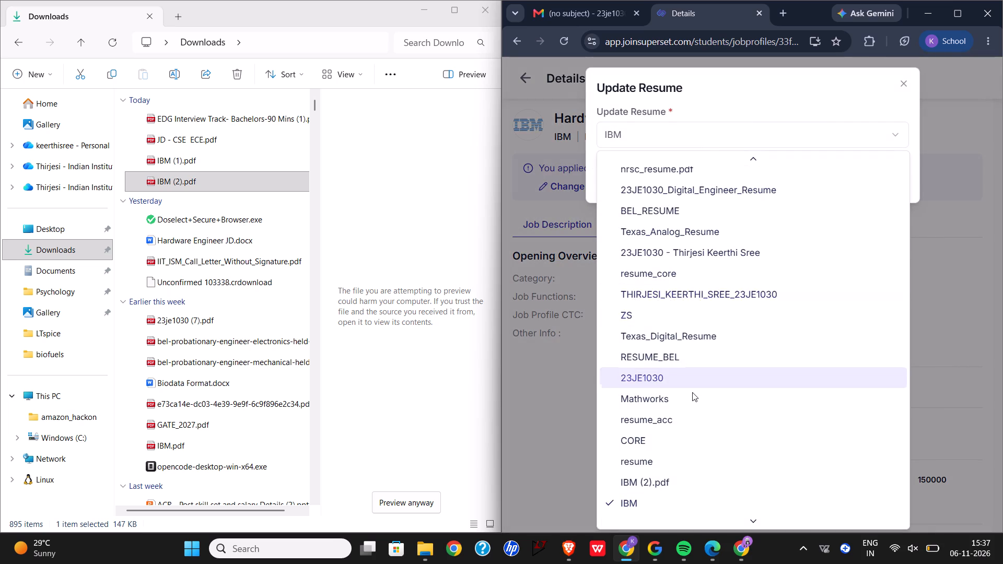
{"action": "scroll", "coordinate": [689, 394], "scroll_direction": "down", "scroll_amount": 1}
{"action": "left_click", "coordinate": [671, 474]}
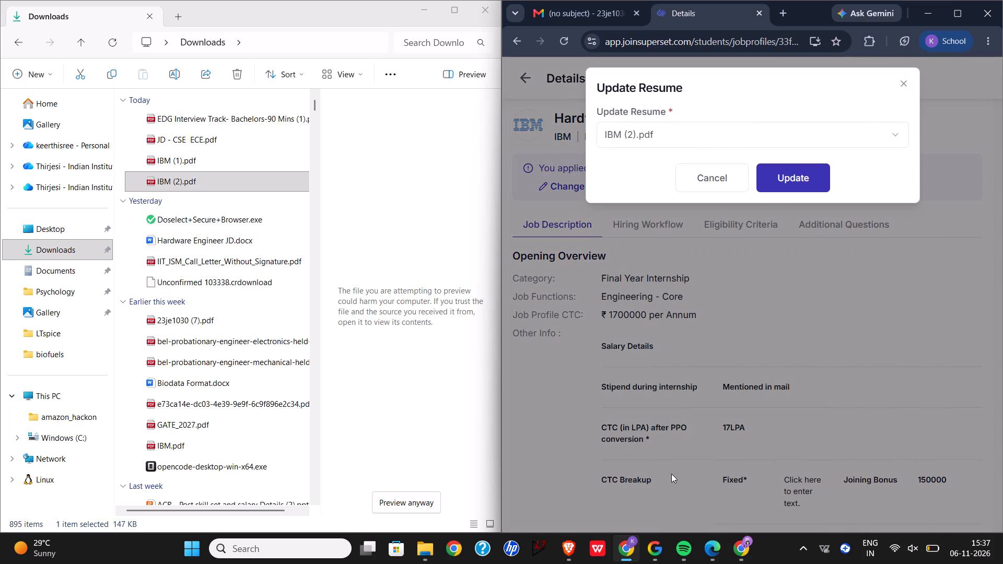
{"action": "left_click", "coordinate": [789, 177]}
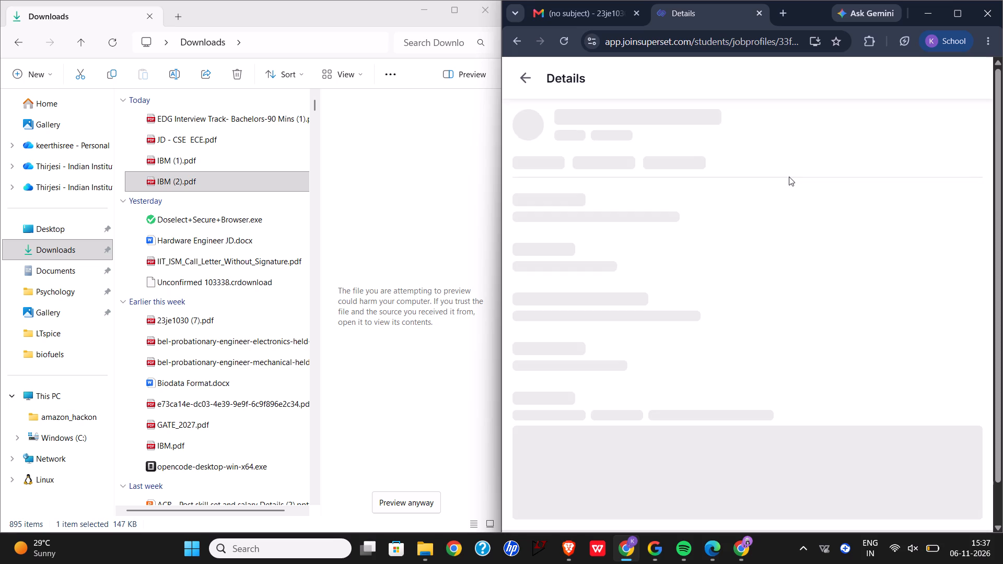